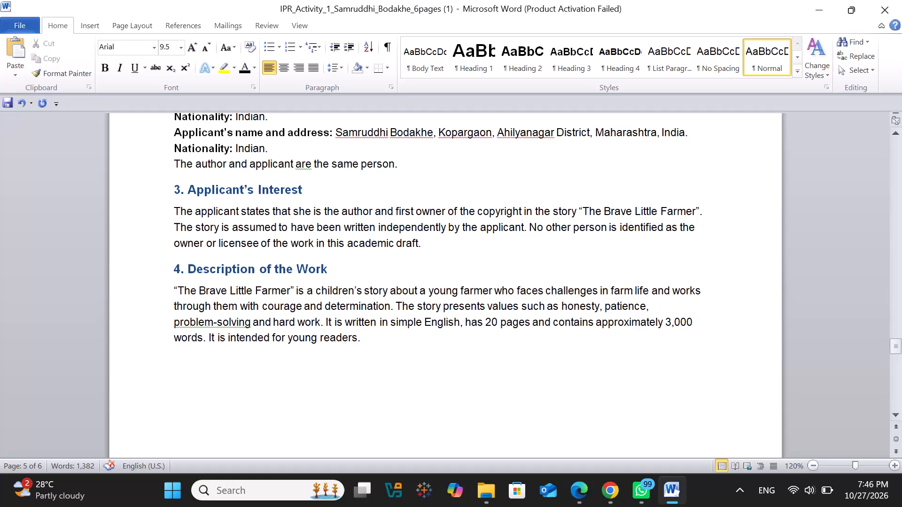
Review the rest of the copyright application draft, from the description of the work to the publication and declaration of originality sections.
scroll(449, 415, "down", 6)
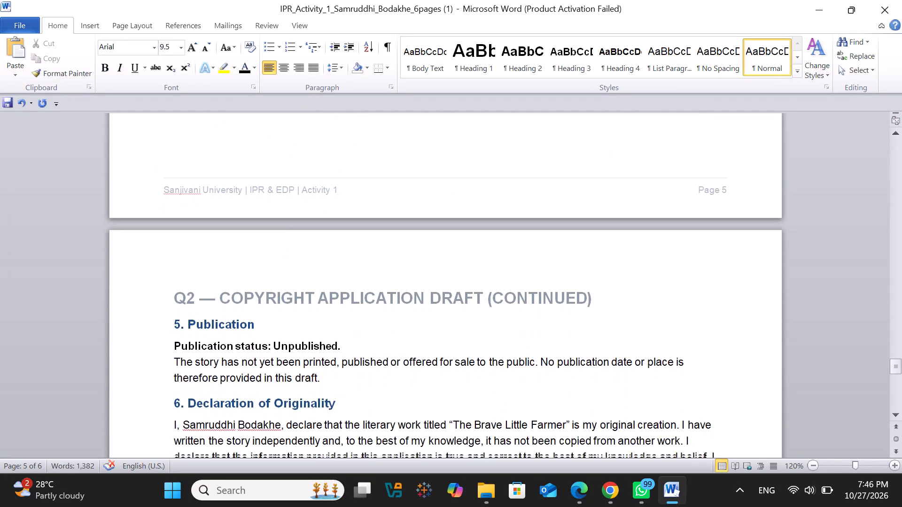
scroll(449, 415, "down", 1)
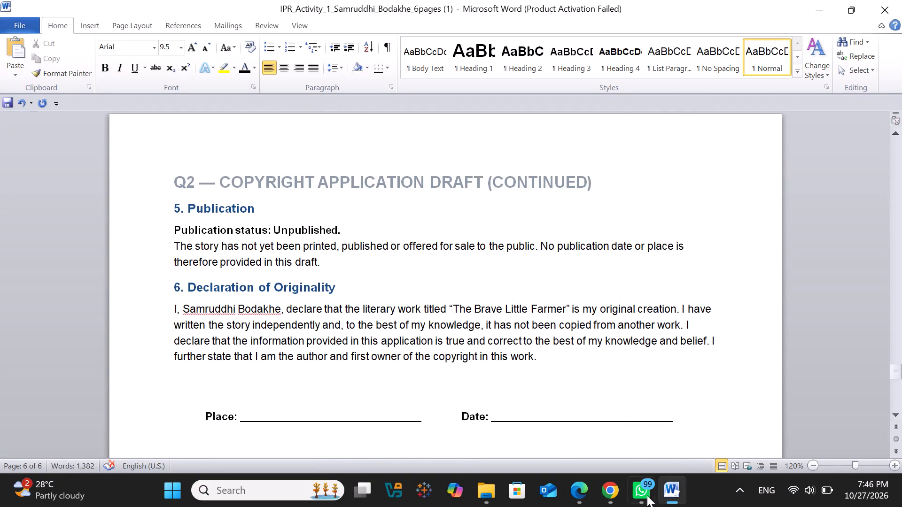
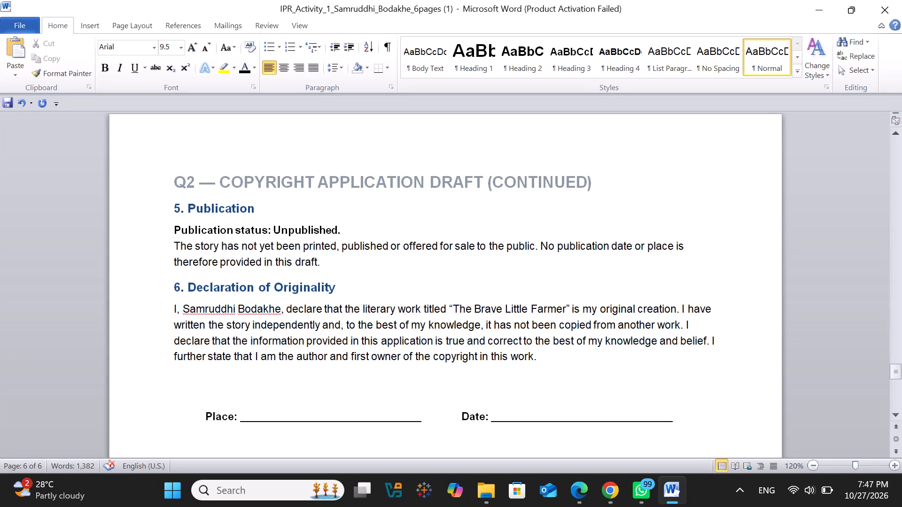
Examine the place, date, signature and name fields below the declaration of originality on the last page.
scroll(425, 388, "down", 1)
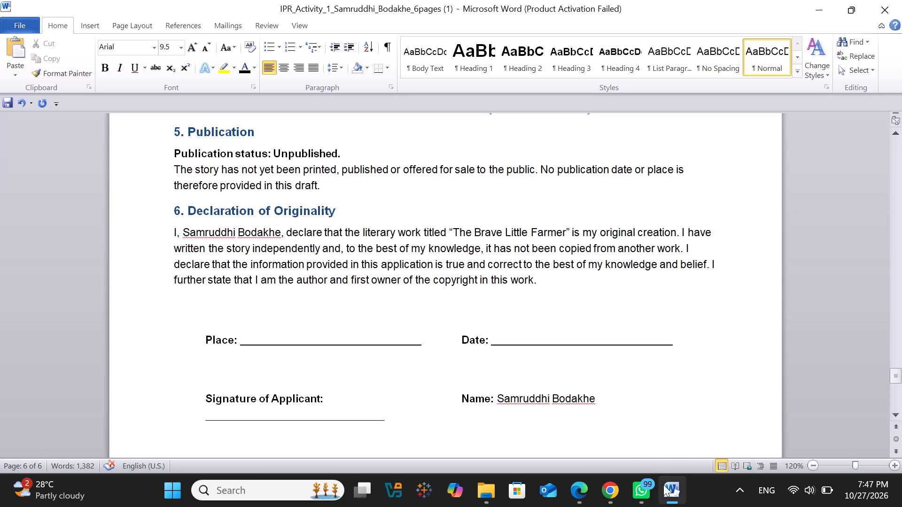
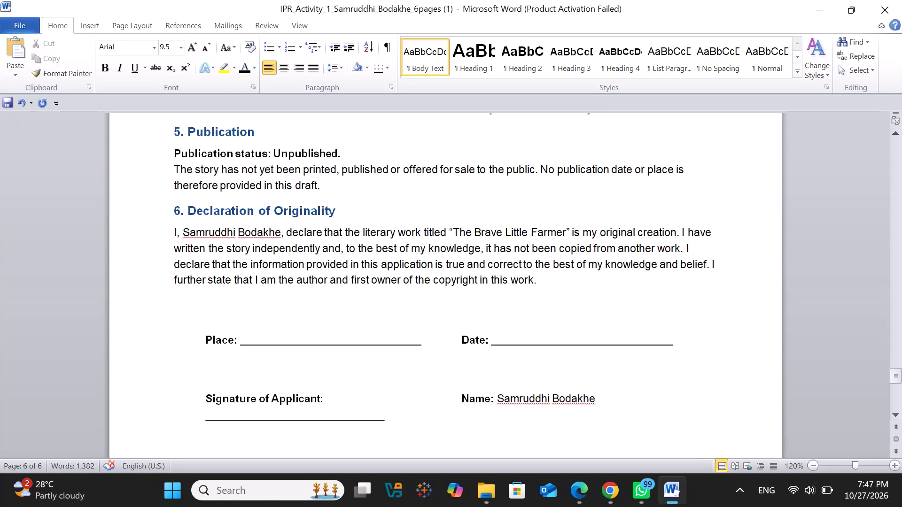
Replace the blank line in the Place field below the declaration of originality with “Kopargaon, Maharashtra”.
left_click(420, 347)
double_click(342, 341)
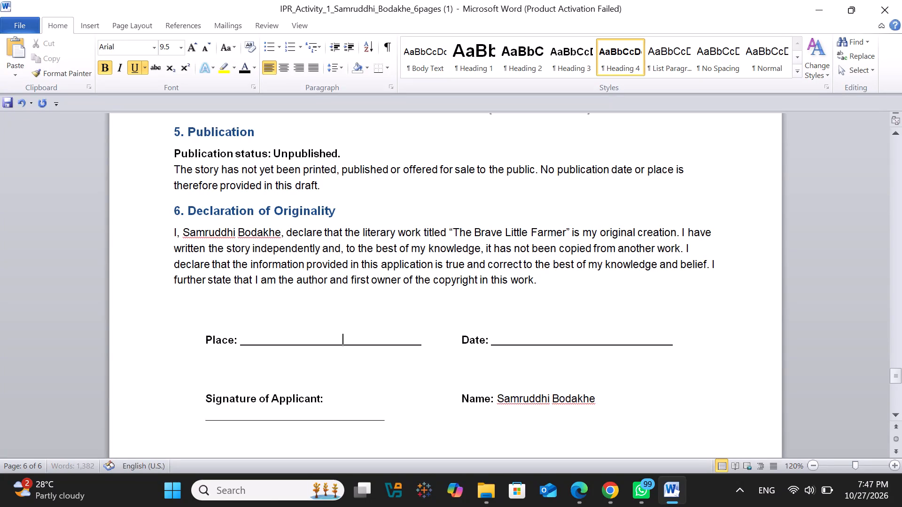
left_click(342, 341)
key("BackSpace")
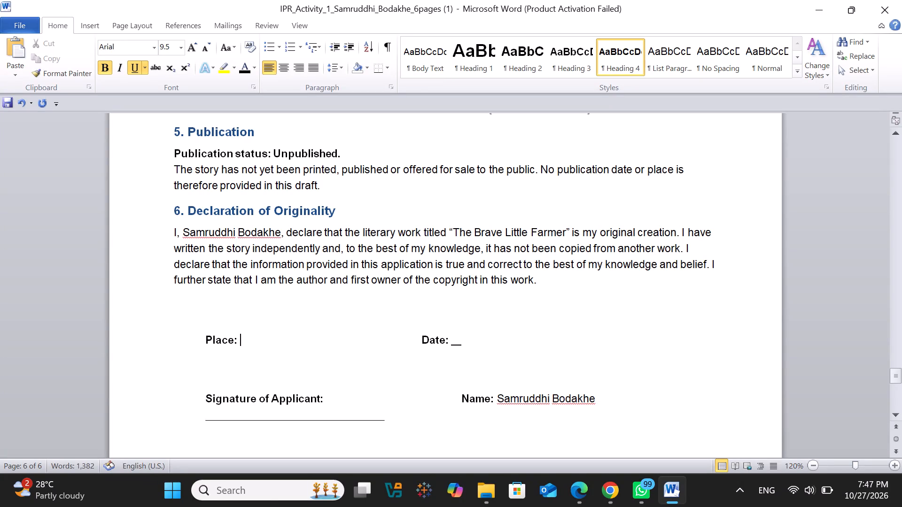
key("ctrl+v")
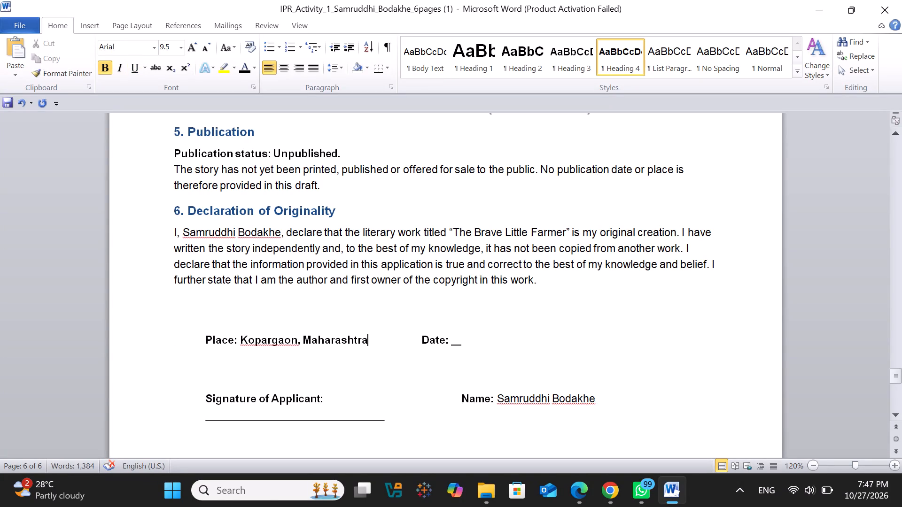
Remove the remaining blank underline from the Date field beside the place entry.
left_click(466, 342)
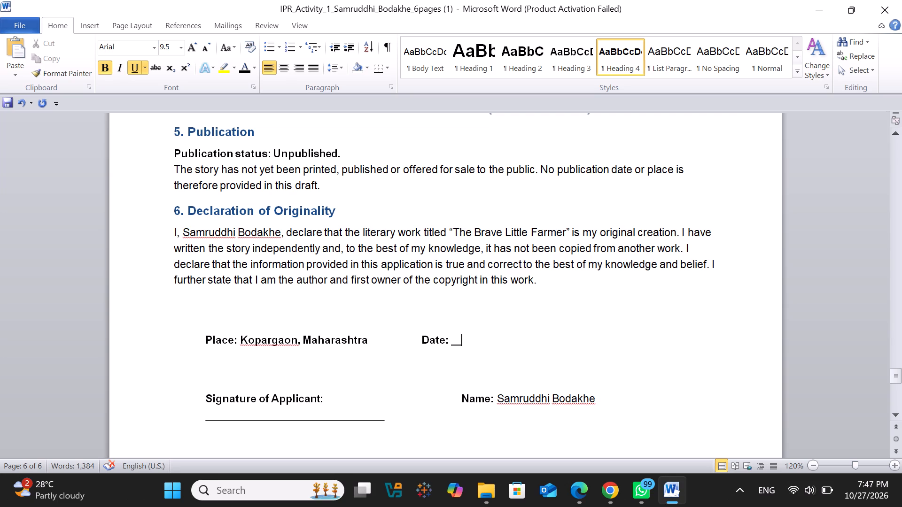
key("BackSpace")
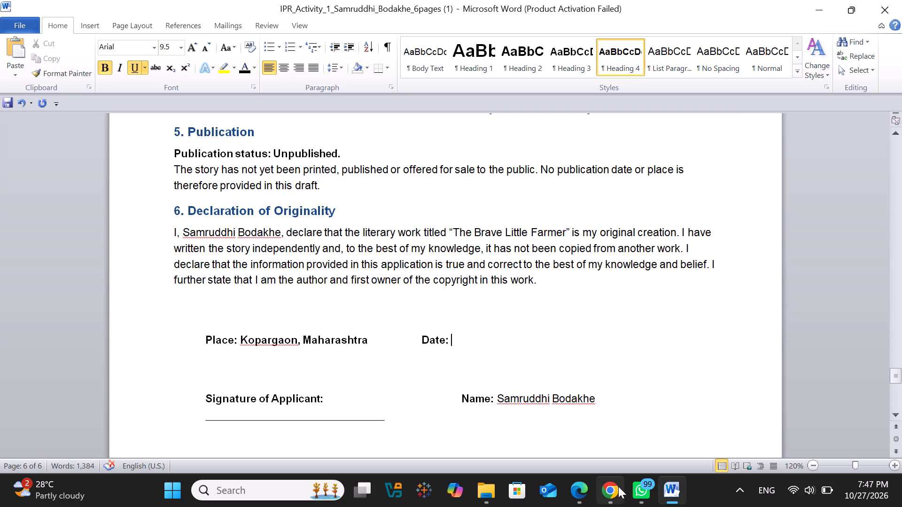
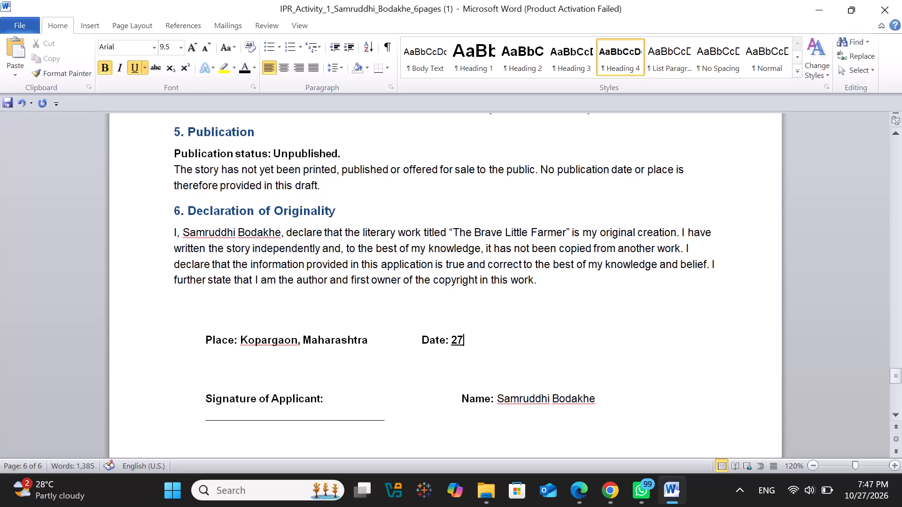
Complete the Date field beside the place entry as “27 October 2026”, removing the surplus day digits.
key("ctrl+v")
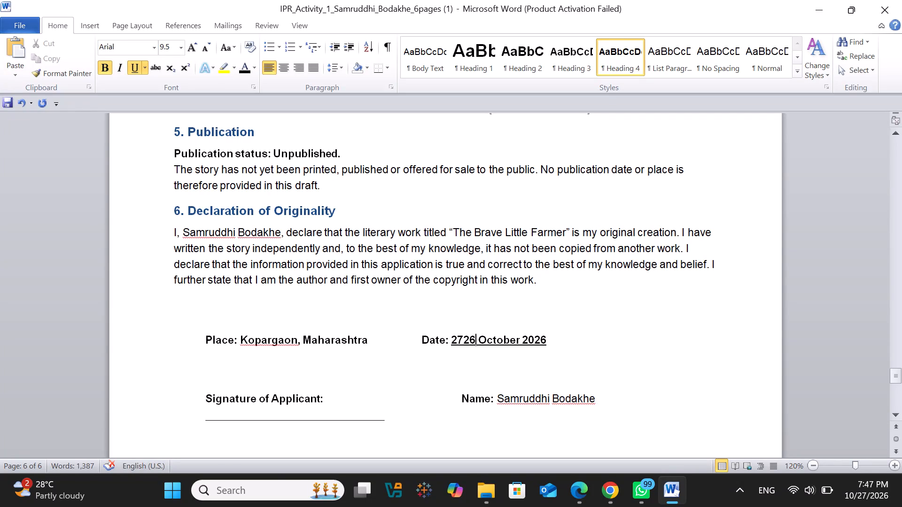
double_click(475, 338)
left_click(475, 338)
key("BackSpace")
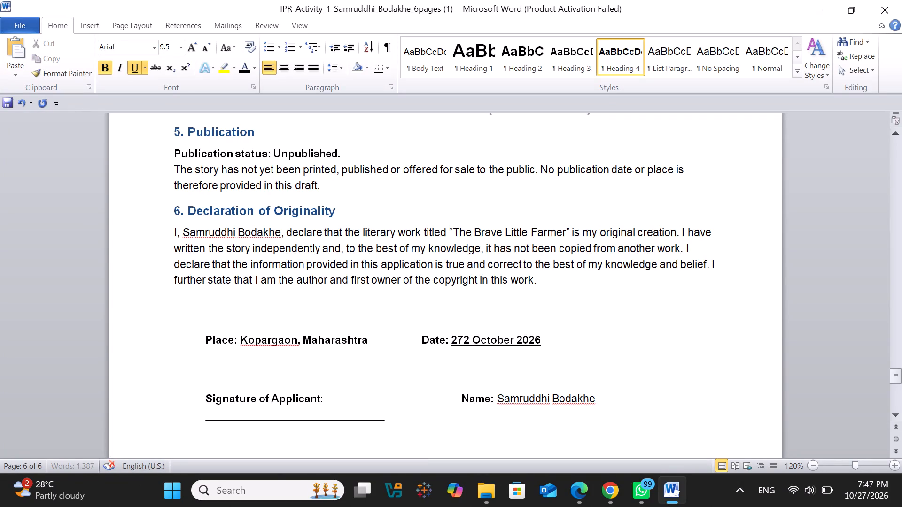
key("BackSpace")
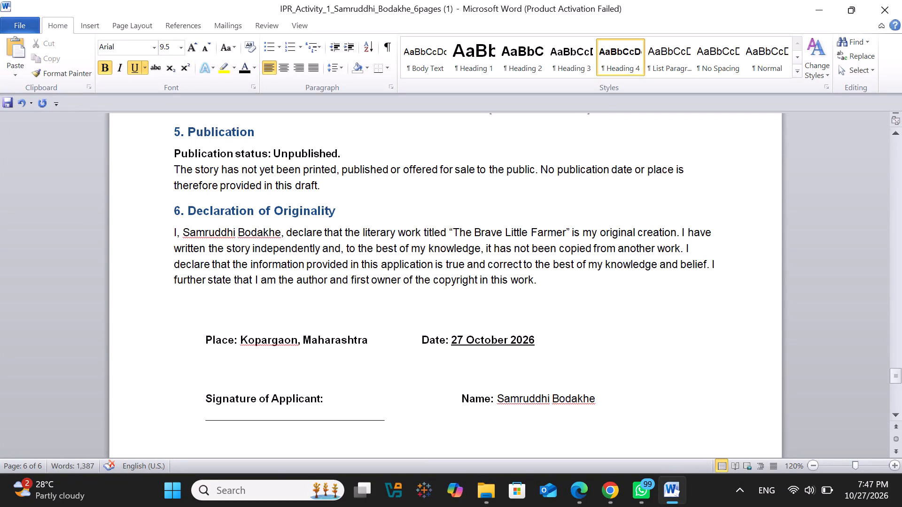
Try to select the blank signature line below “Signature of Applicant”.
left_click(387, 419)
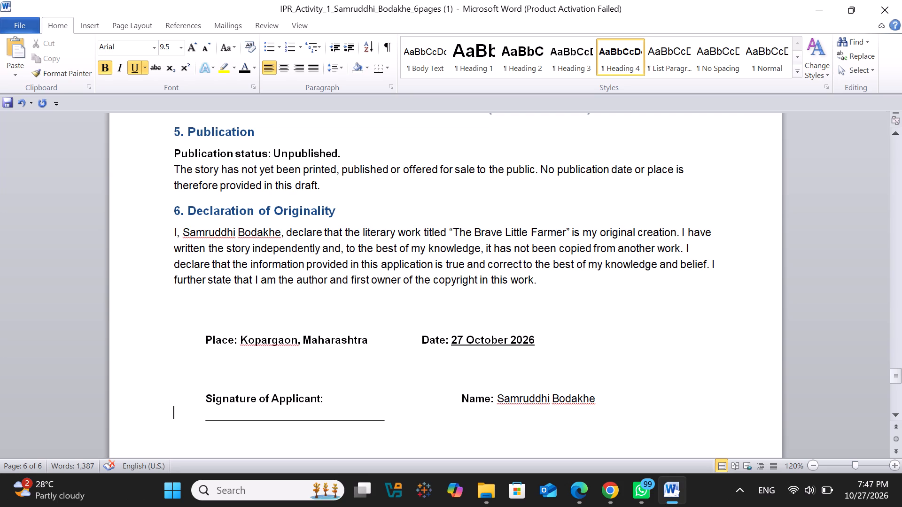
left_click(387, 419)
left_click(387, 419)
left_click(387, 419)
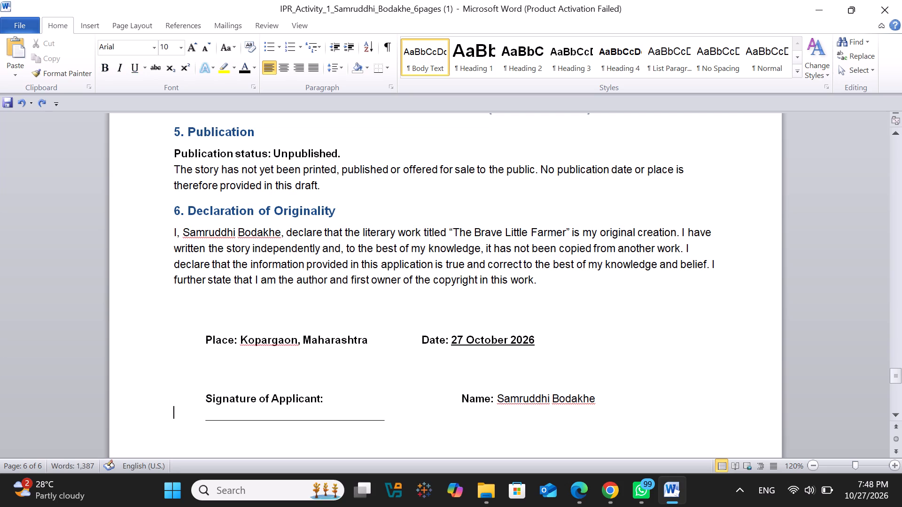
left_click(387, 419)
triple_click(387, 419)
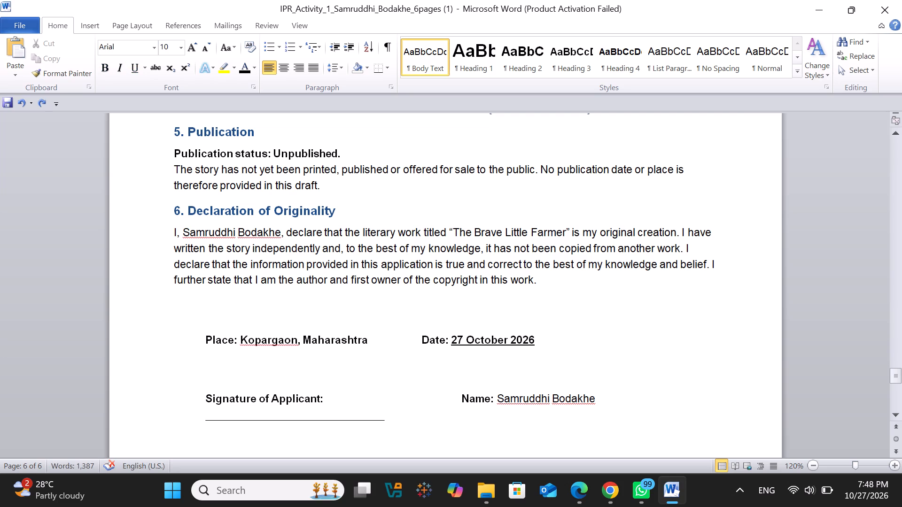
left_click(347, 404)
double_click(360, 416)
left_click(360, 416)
Delete the “Final review before submission” heading, its four checklist items and the academic sample note at the document's end.
scroll(360, 416, "down", 2)
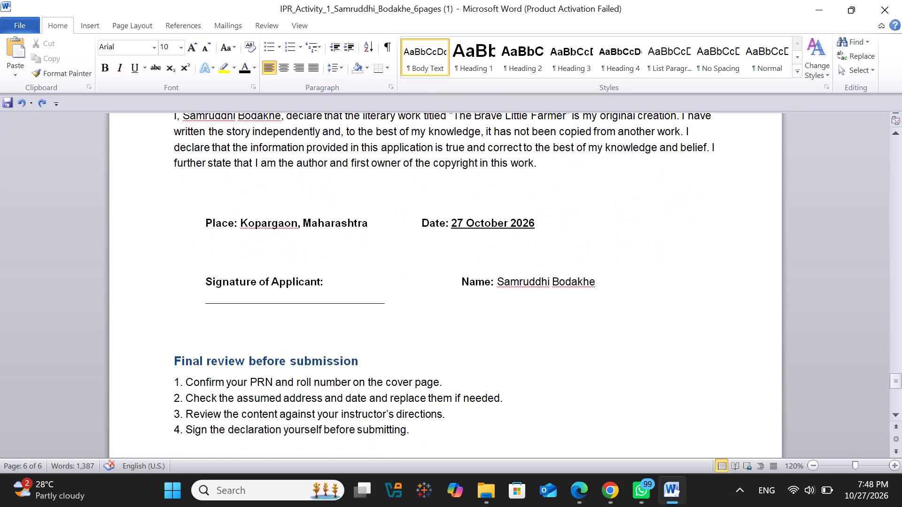
scroll(360, 416, "down", 1)
scroll(312, 331, "down", 1)
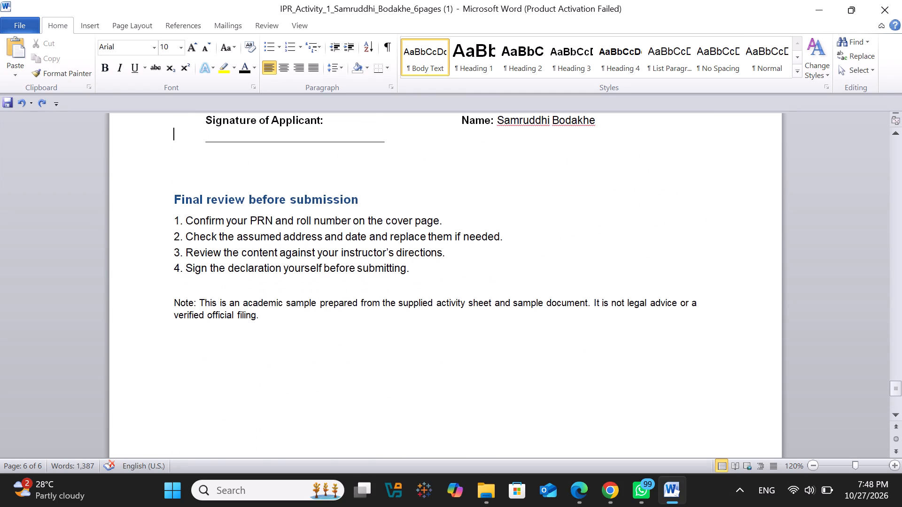
left_click_drag(175, 194, 280, 323)
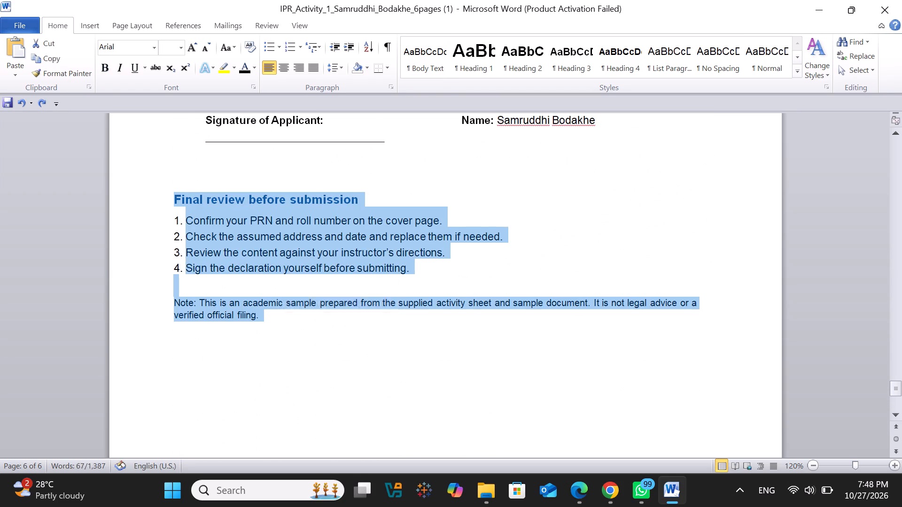
key("BackSpace")
Review the document backwards from the end of the last page towards page 5.
scroll(280, 323, "down", 4)
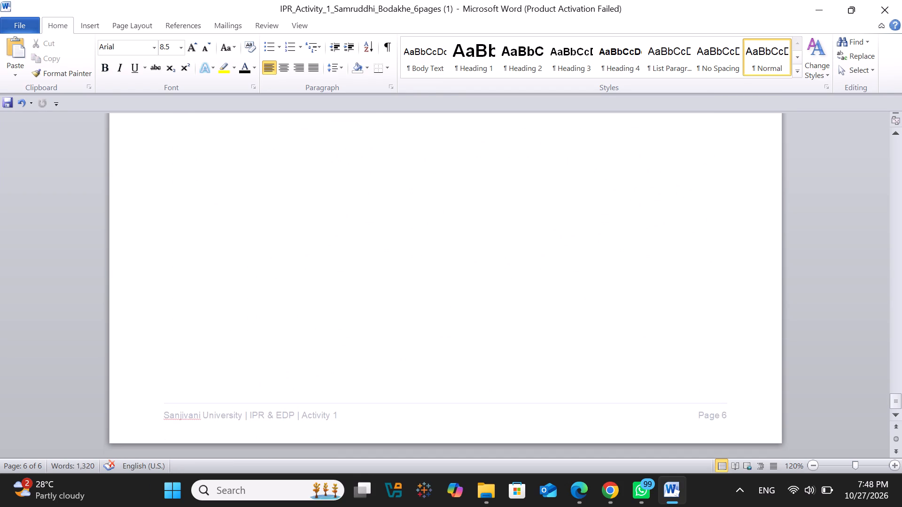
scroll(488, 304, "up", 5)
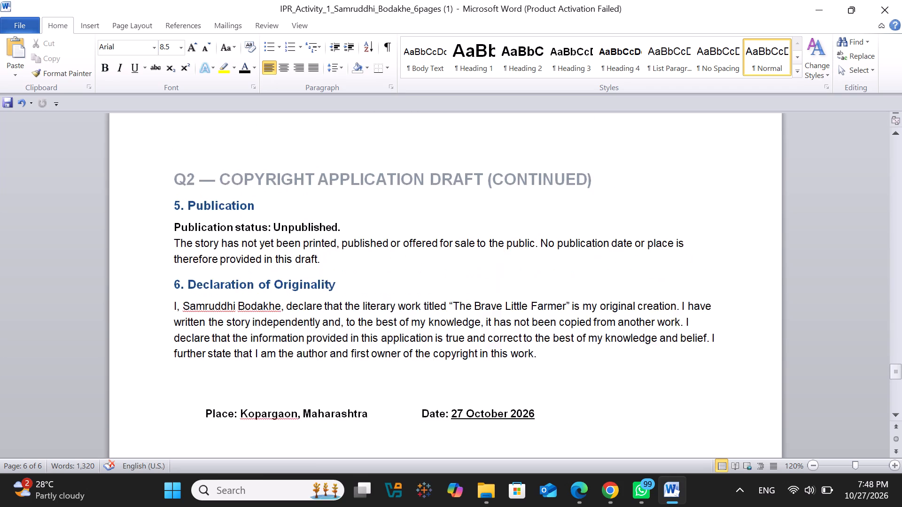
scroll(488, 304, "up", 3)
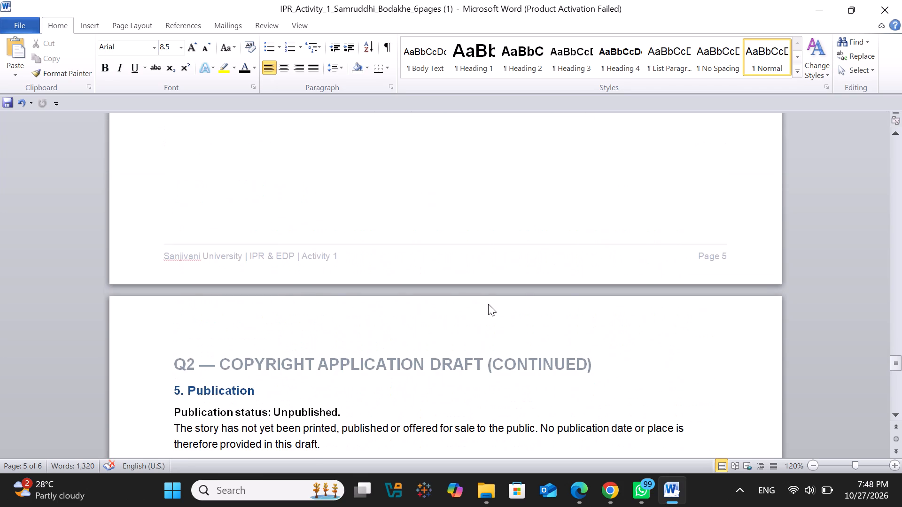
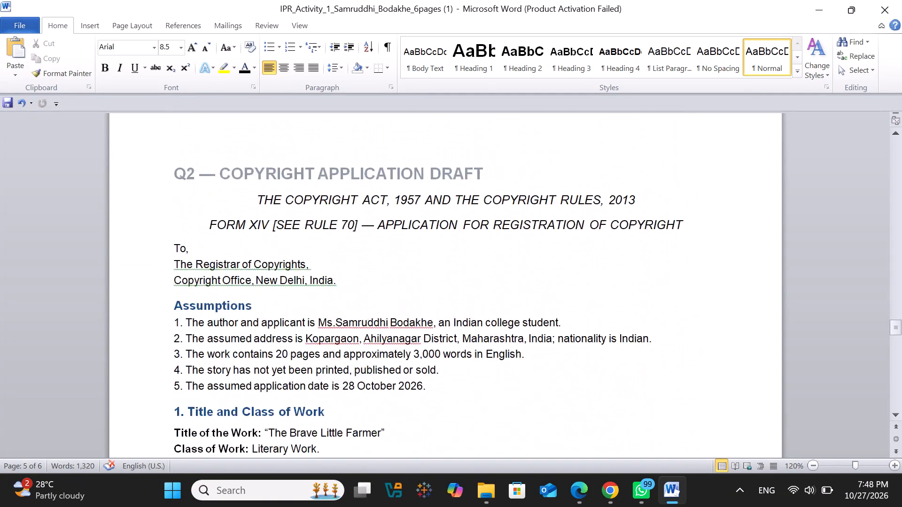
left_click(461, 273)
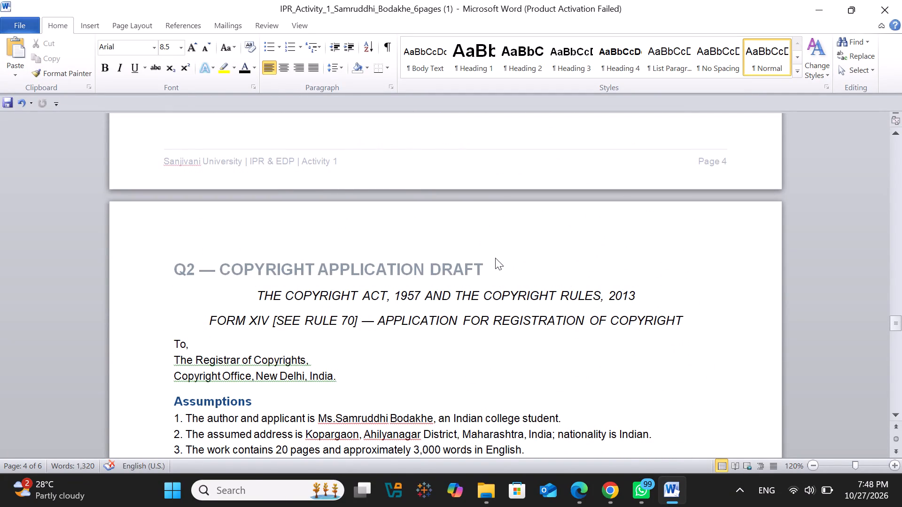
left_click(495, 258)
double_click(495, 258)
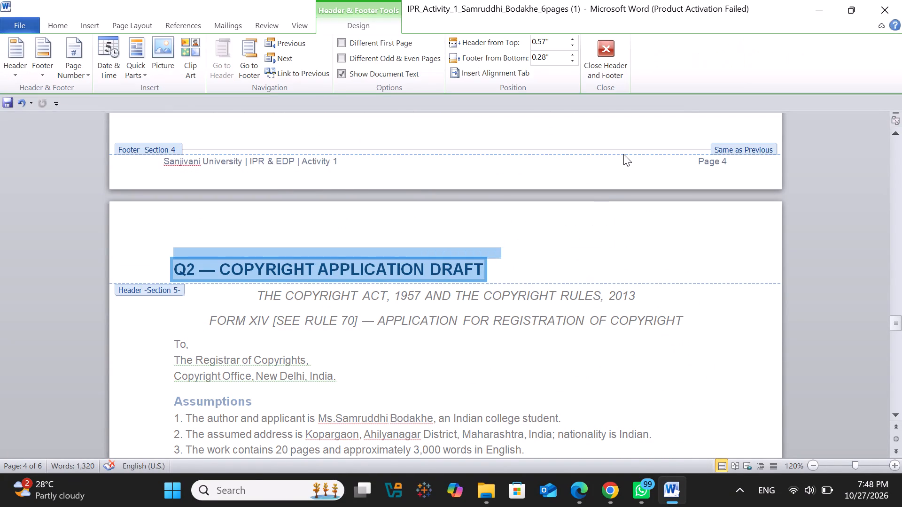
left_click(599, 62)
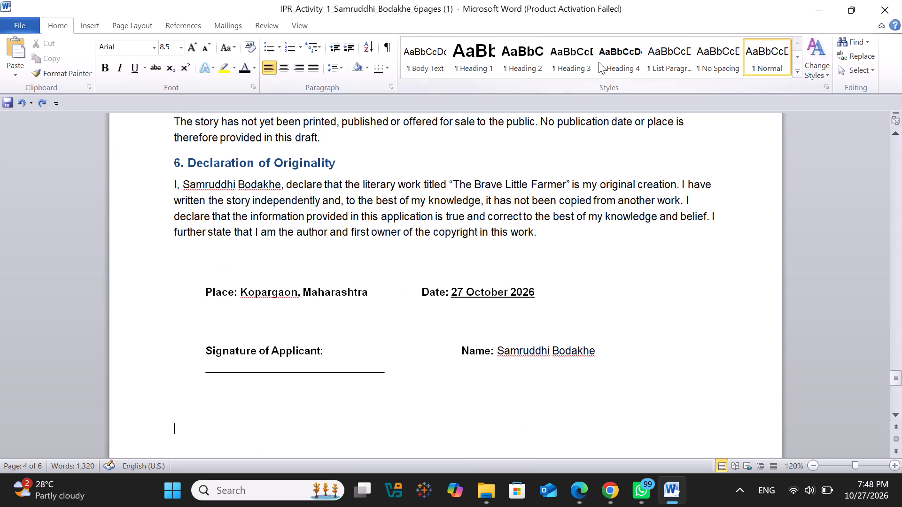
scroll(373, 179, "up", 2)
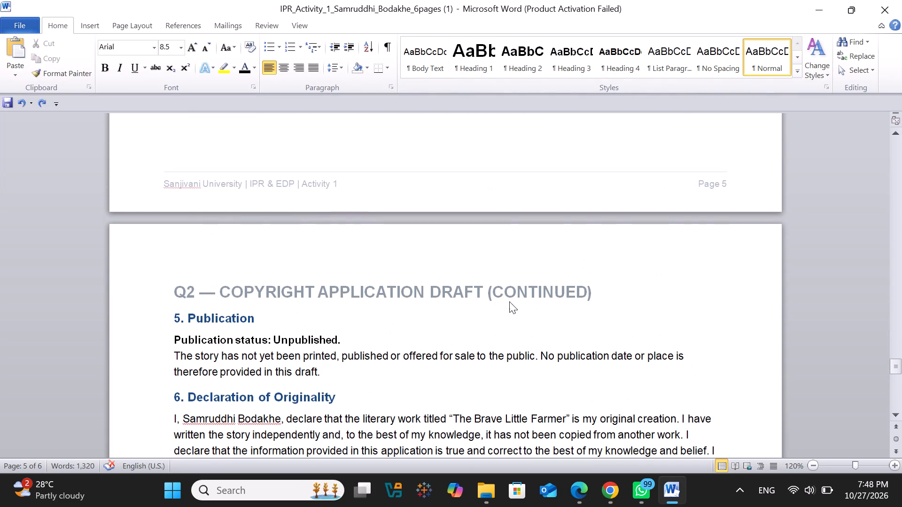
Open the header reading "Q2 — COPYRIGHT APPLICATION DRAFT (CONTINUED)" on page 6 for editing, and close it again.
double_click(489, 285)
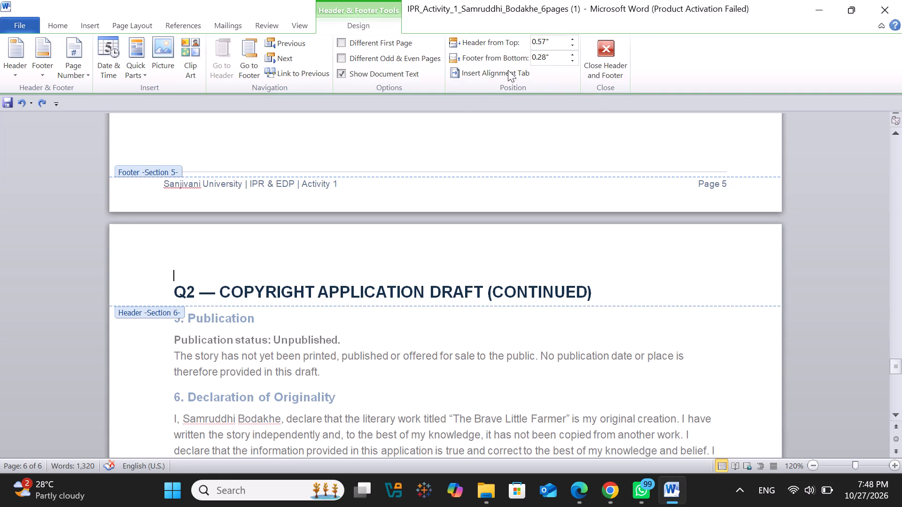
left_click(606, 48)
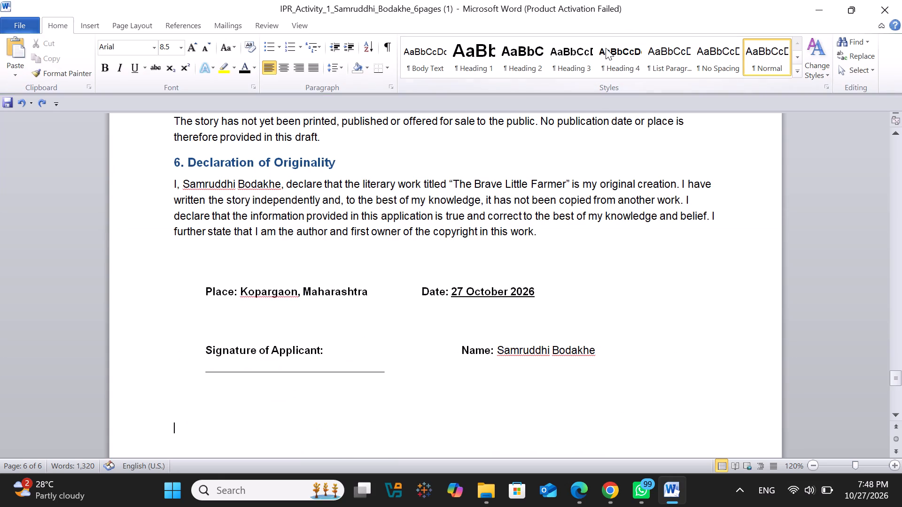
Review the document's pages from the declaration of originality back to the cover page and on to the patent application draft.
scroll(358, 260, "up", 11)
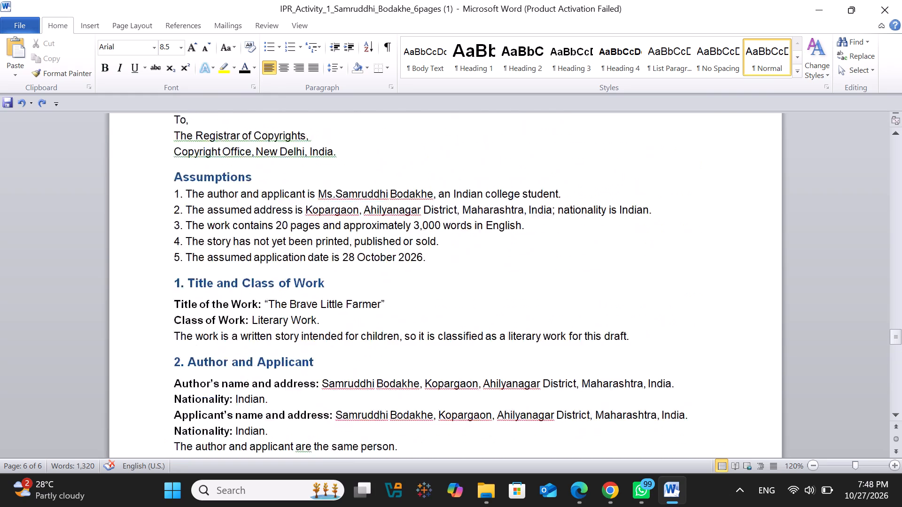
scroll(358, 260, "up", 20)
scroll(358, 260, "up", 9)
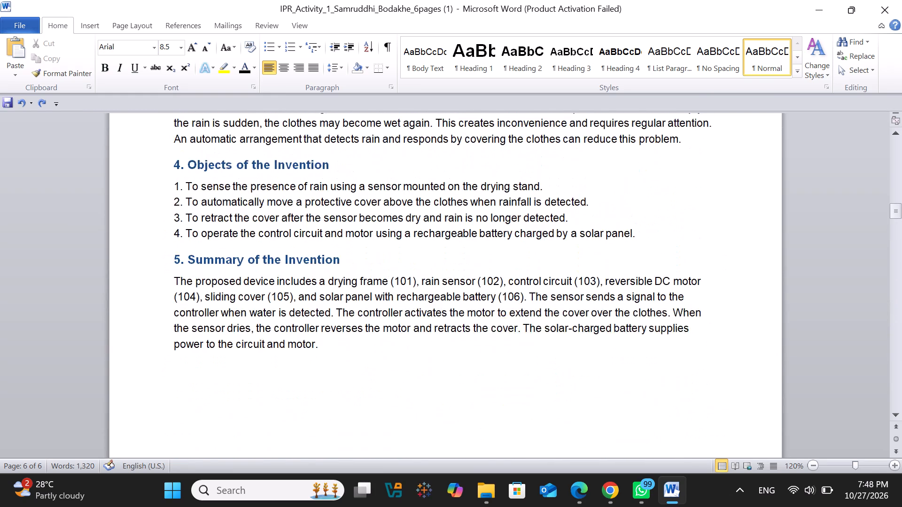
scroll(358, 260, "up", 13)
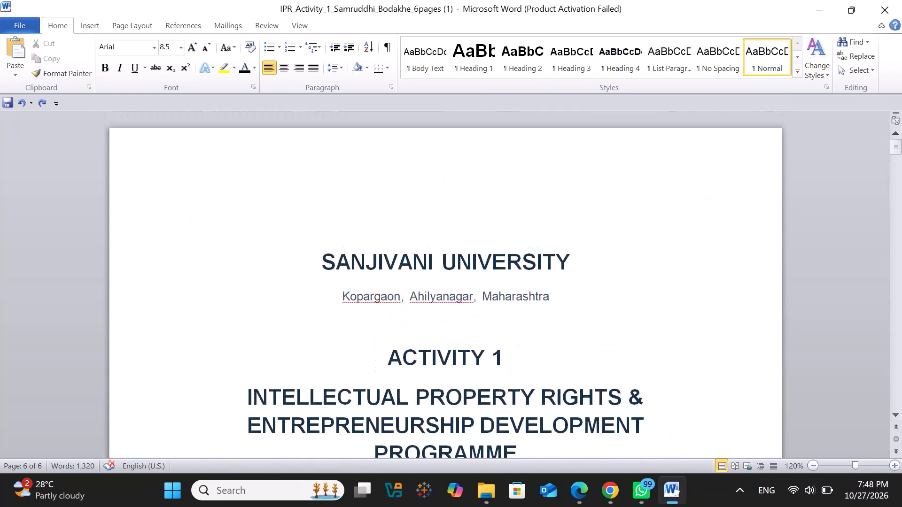
scroll(358, 260, "down", 7)
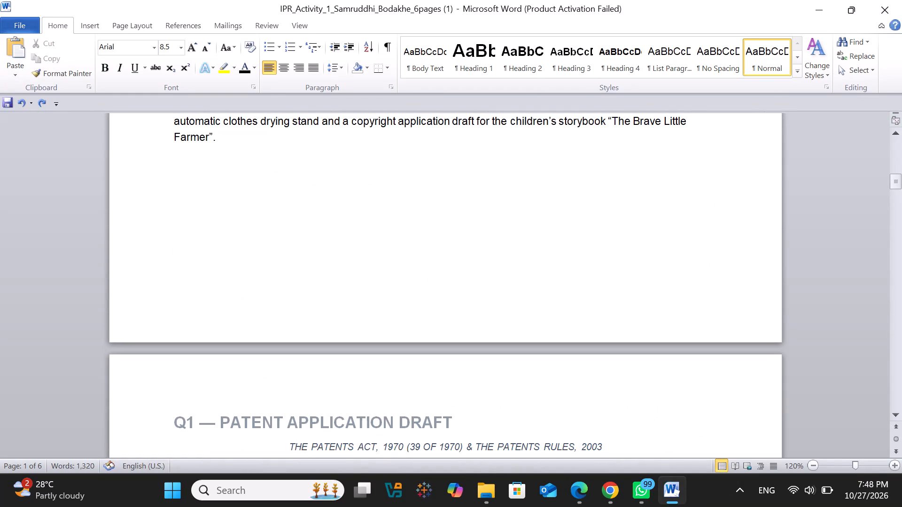
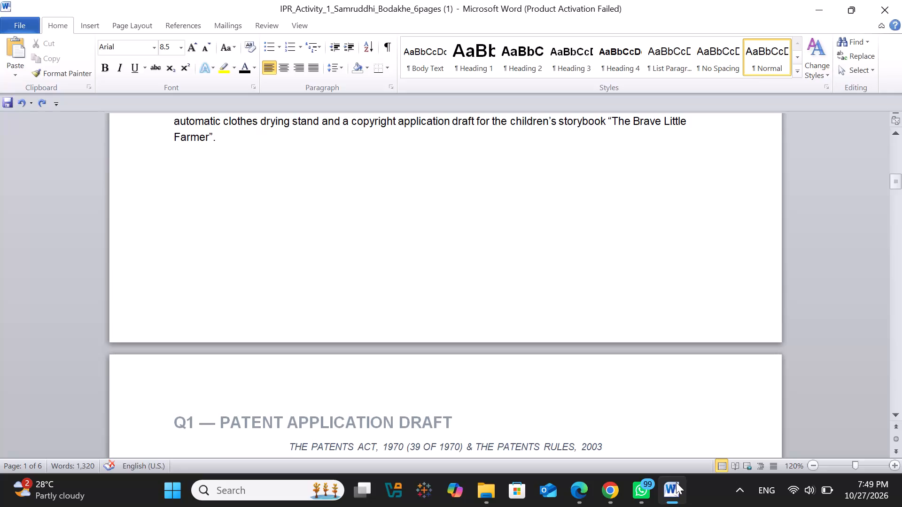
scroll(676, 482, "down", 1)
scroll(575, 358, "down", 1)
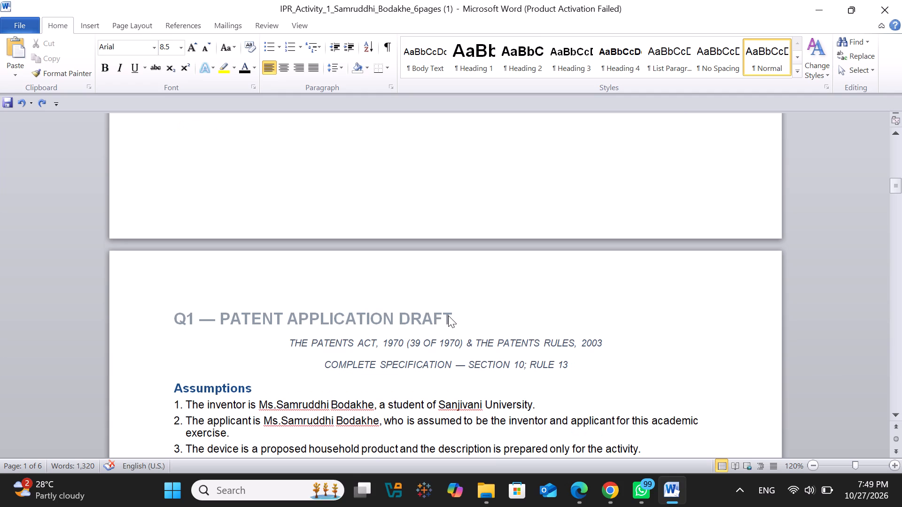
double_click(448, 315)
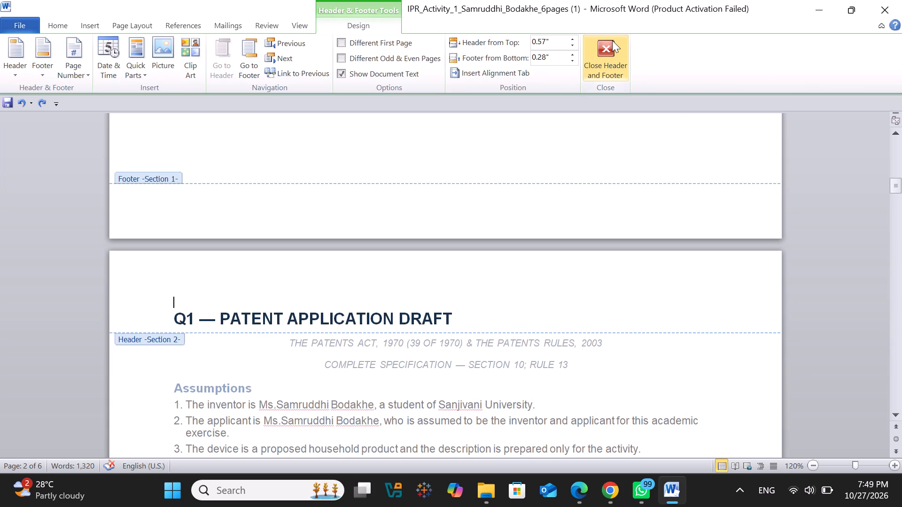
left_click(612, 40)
Remove the header reading "Q2 — COPYRIGHT APPLICATION DRAFT (CONTINUED)" from page 6 and return to the document body.
scroll(561, 302, "up", 1)
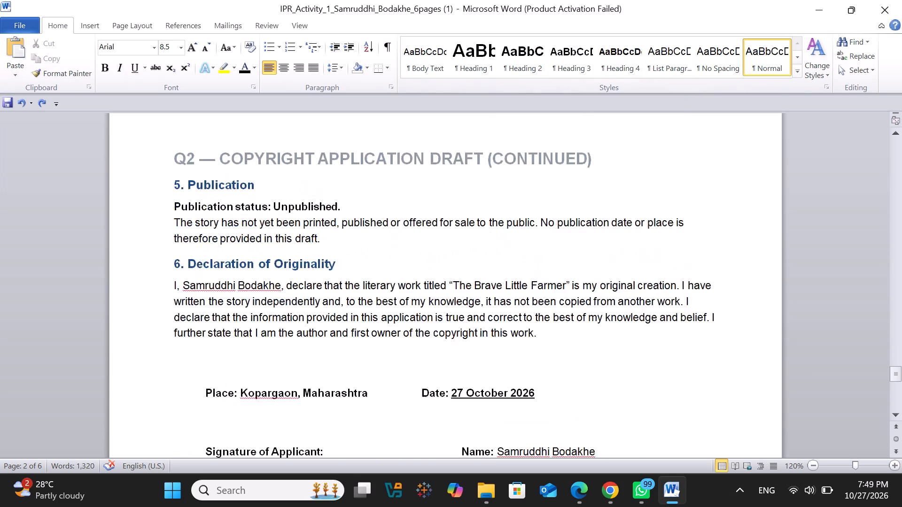
scroll(561, 302, "up", 2)
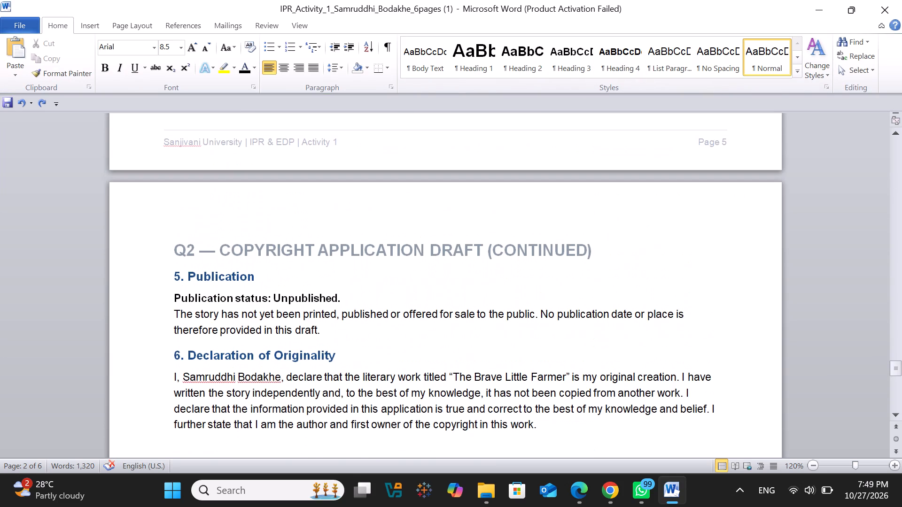
double_click(548, 237)
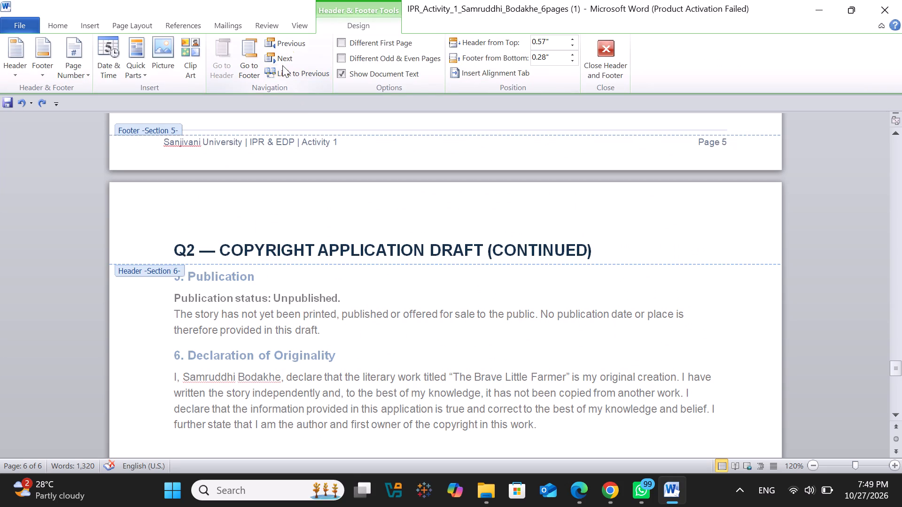
left_click(124, 23)
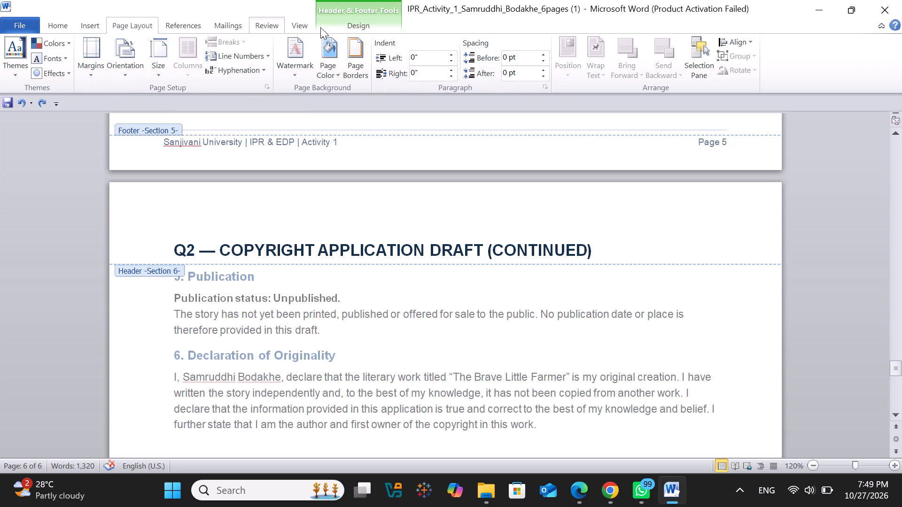
left_click(372, 21)
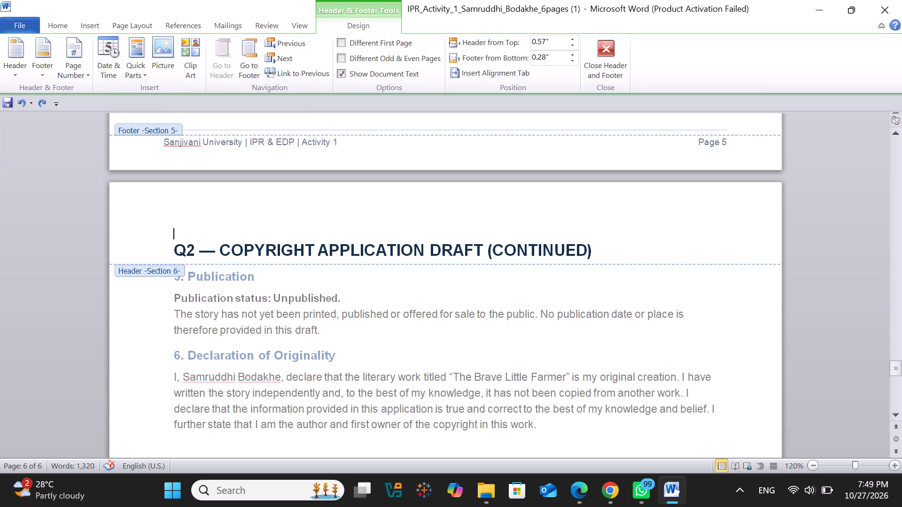
left_click(16, 77)
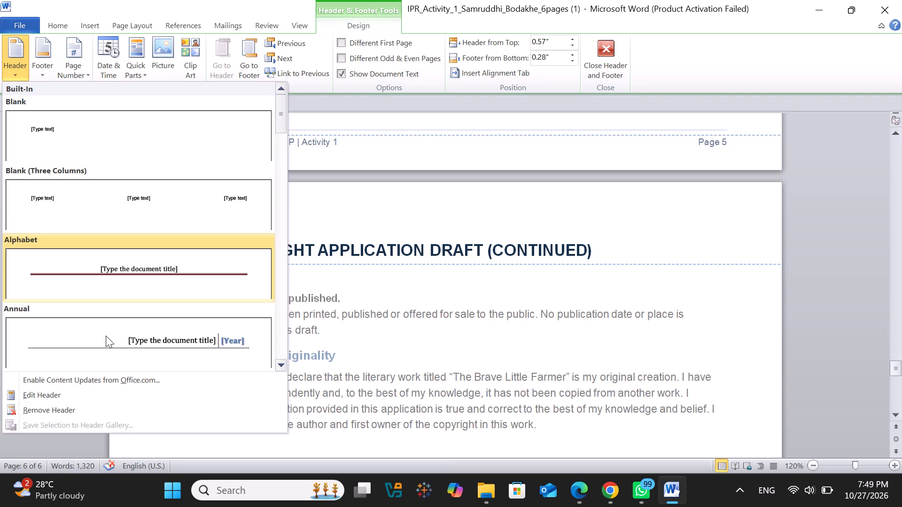
scroll(106, 336, "down", 1)
left_click(90, 407)
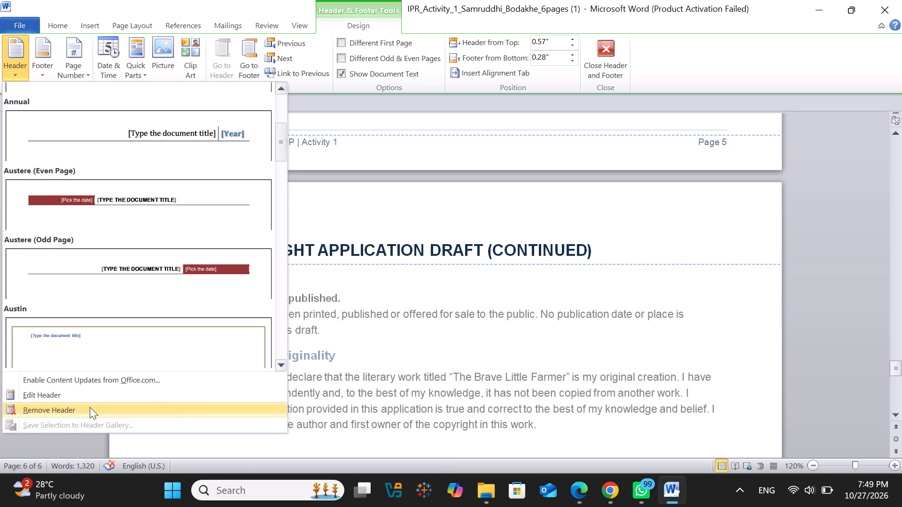
left_click(130, 322)
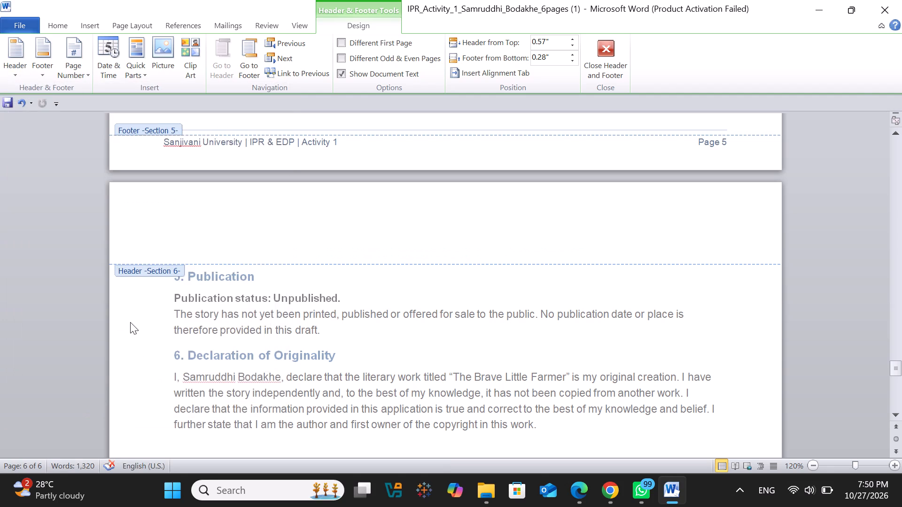
double_click(130, 322)
Remove the header reading "Q1 — PATENT APPLICATION DRAFT (CONTINUED)" from the Claims page and return to the document body.
scroll(166, 315, "up", 5)
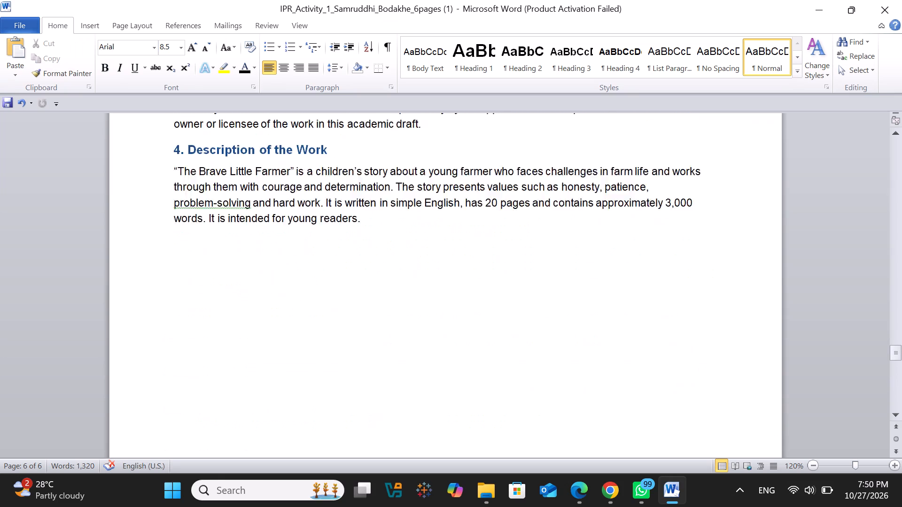
scroll(166, 315, "up", 8)
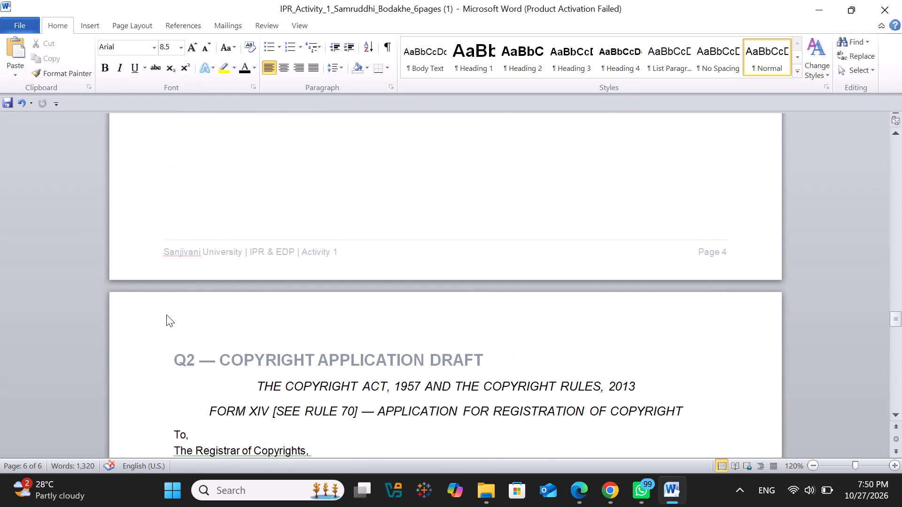
scroll(166, 315, "up", 10)
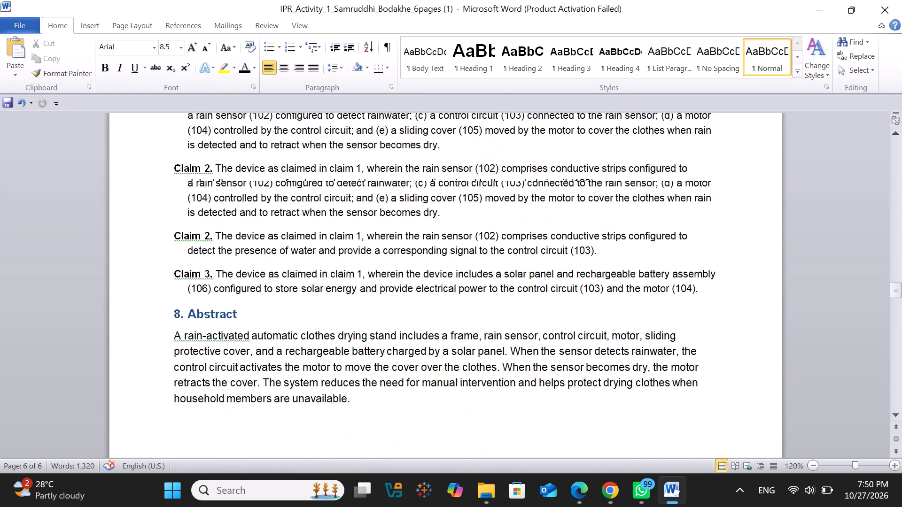
scroll(166, 315, "up", 10)
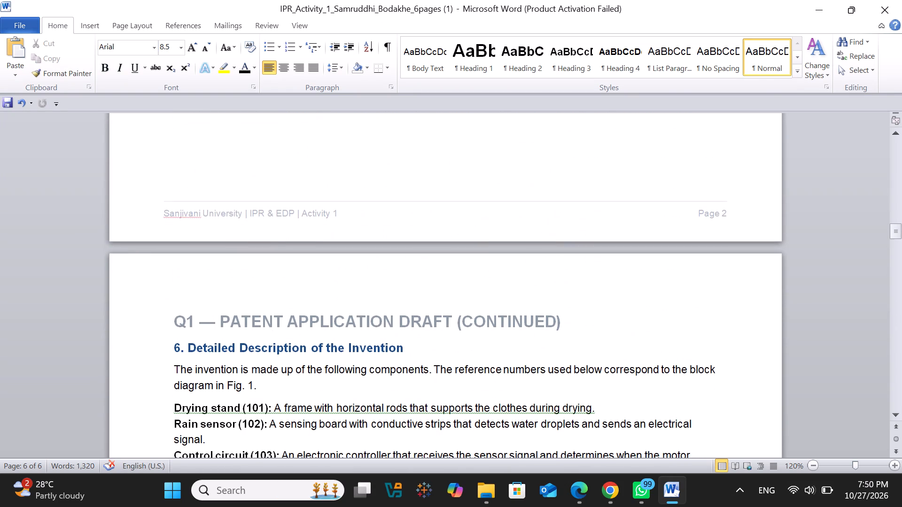
scroll(295, 292, "down", 5)
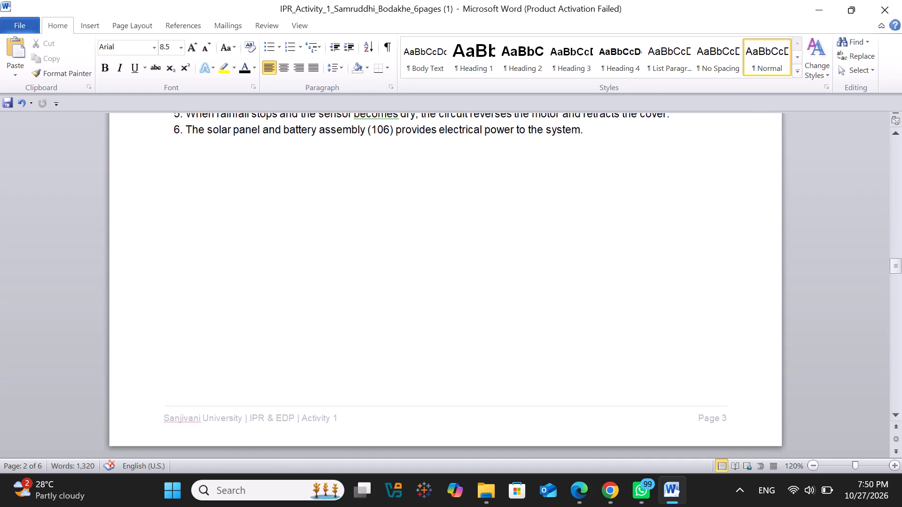
scroll(295, 292, "down", 4)
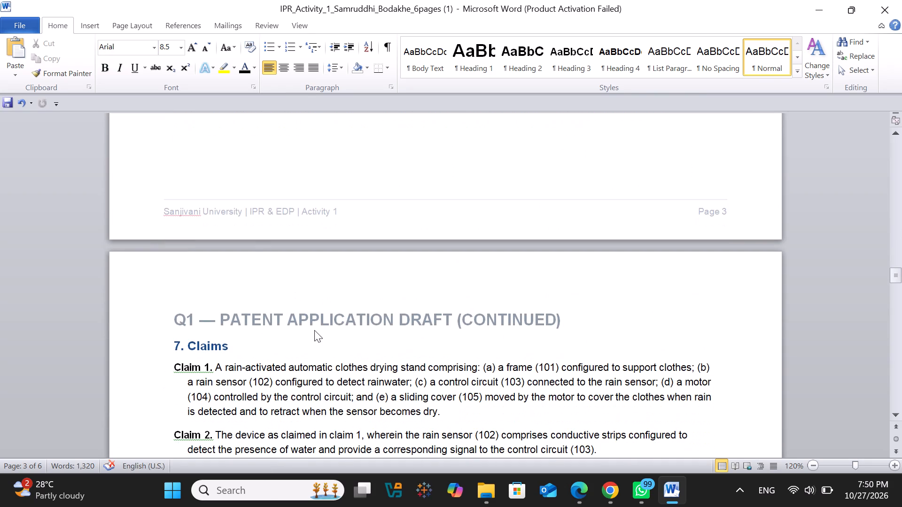
double_click(305, 307)
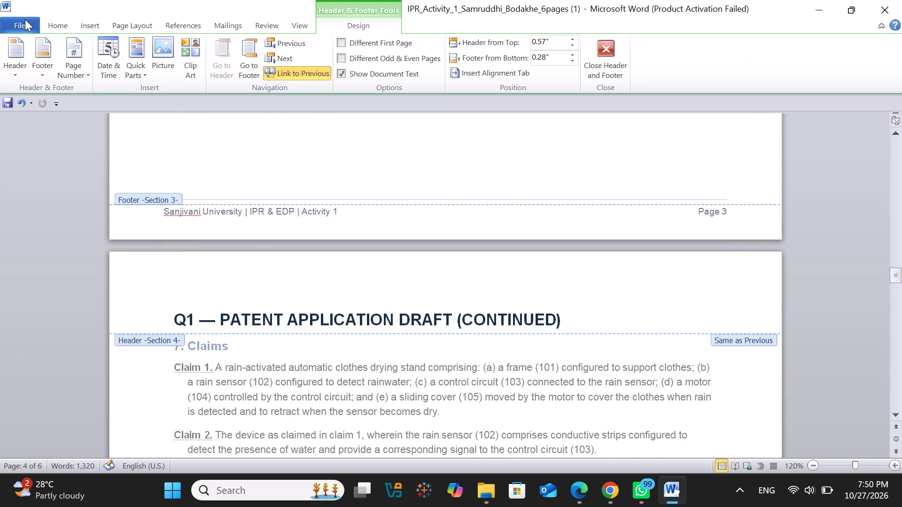
left_click(4, 71)
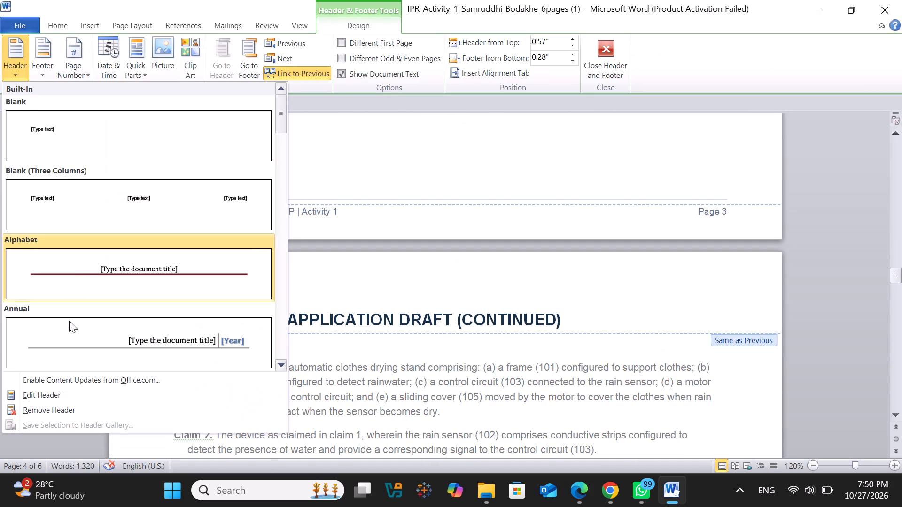
left_click(63, 410)
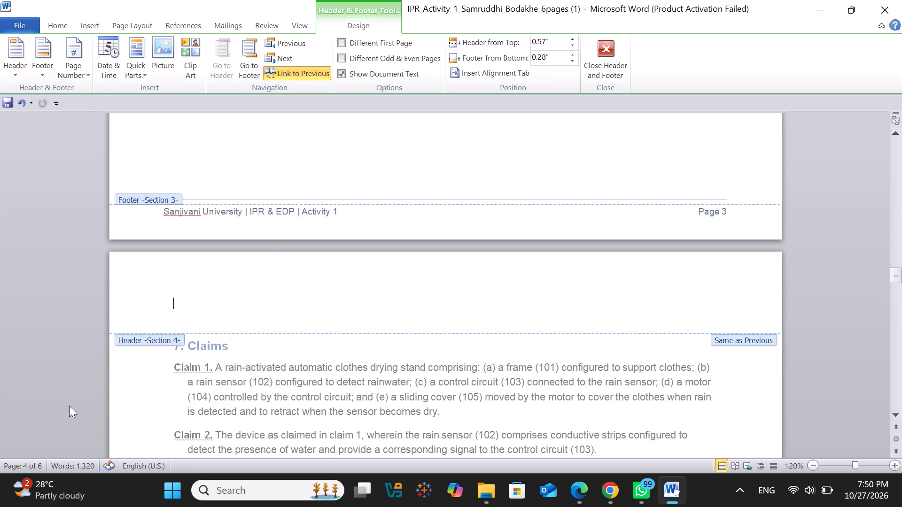
left_click(383, 322)
left_click(41, 371)
left_click(138, 375)
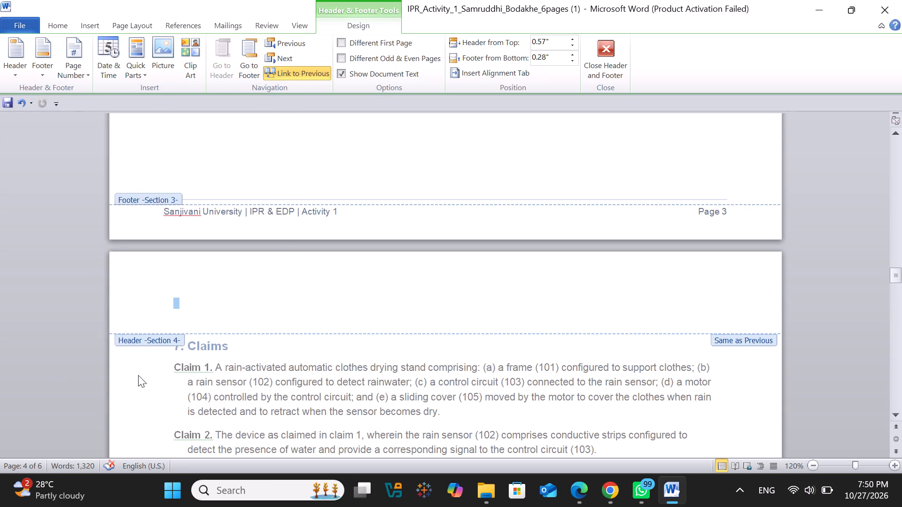
double_click(138, 375)
Review the headings at the top of each page, from the copyright draft's Publication section back to the cover page.
scroll(345, 357, "up", 2)
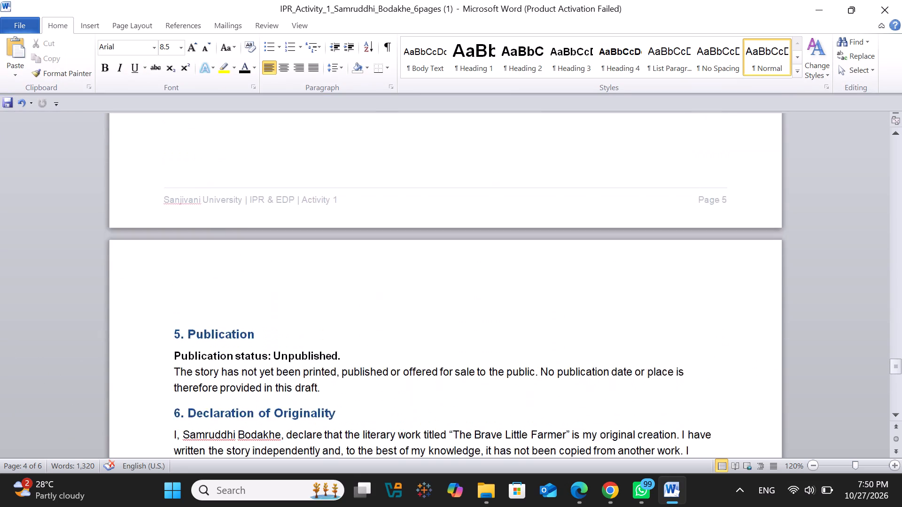
scroll(345, 357, "up", 8)
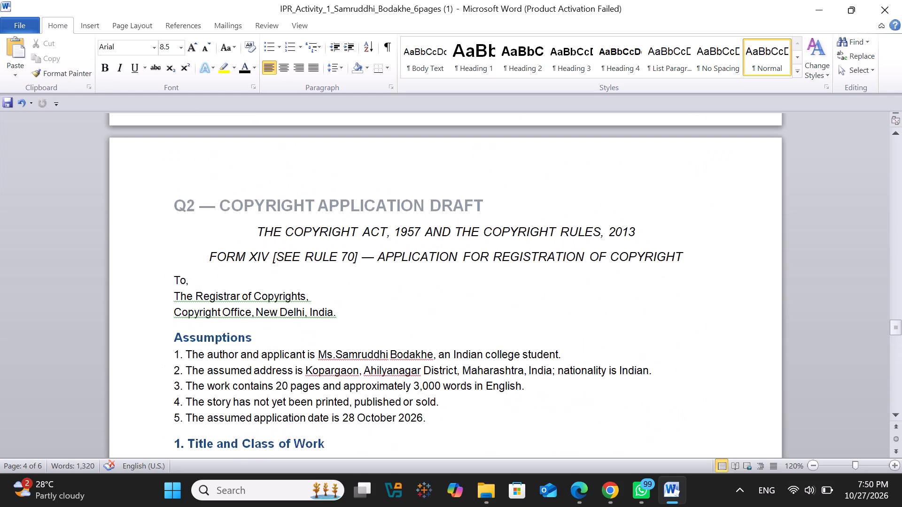
scroll(345, 357, "up", 2)
scroll(341, 399, "up", 4)
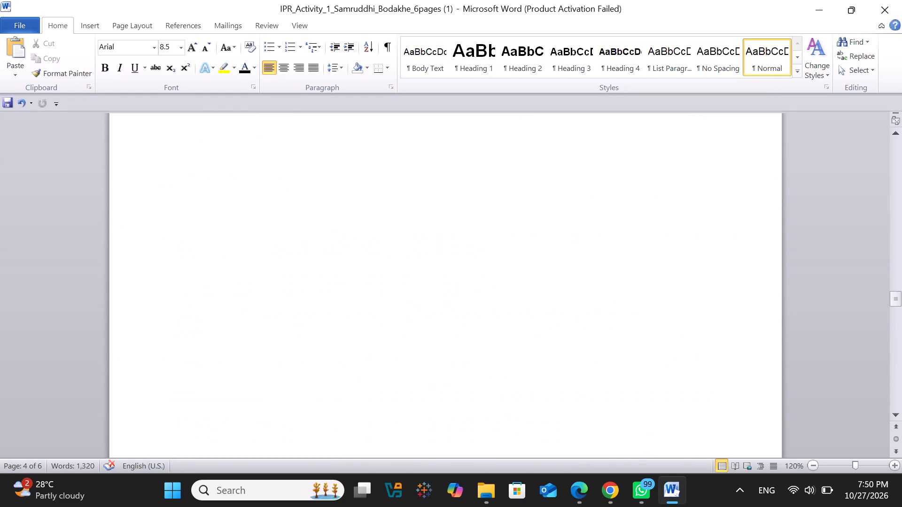
scroll(341, 399, "up", 6)
scroll(341, 399, "down", 1)
scroll(341, 399, "up", 3)
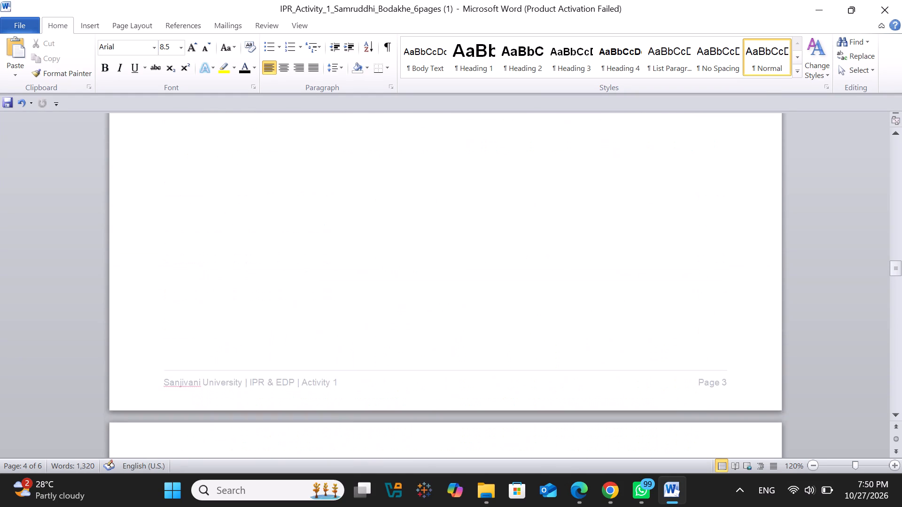
scroll(341, 399, "up", 9)
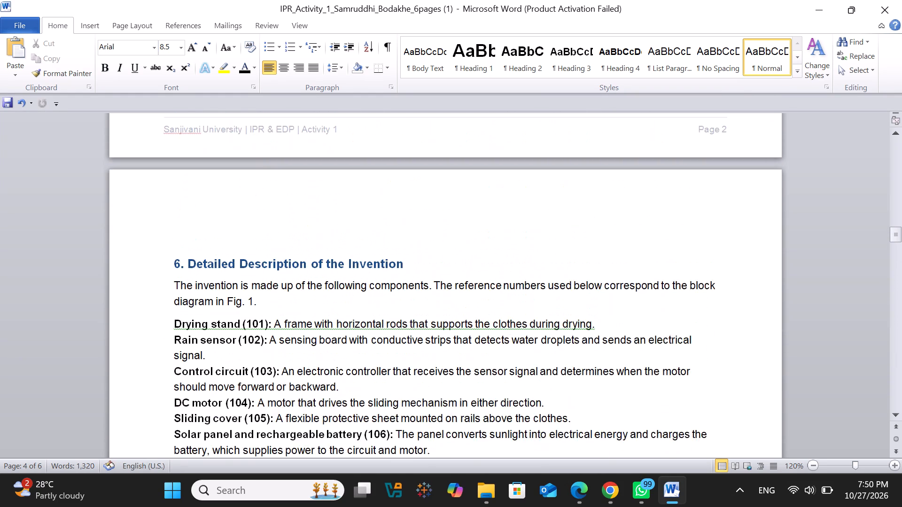
scroll(341, 399, "up", 8)
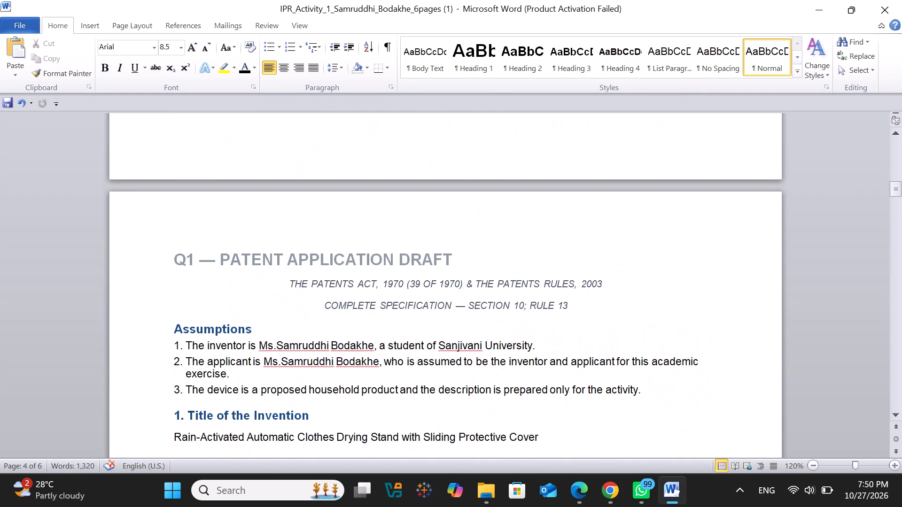
scroll(341, 399, "up", 7)
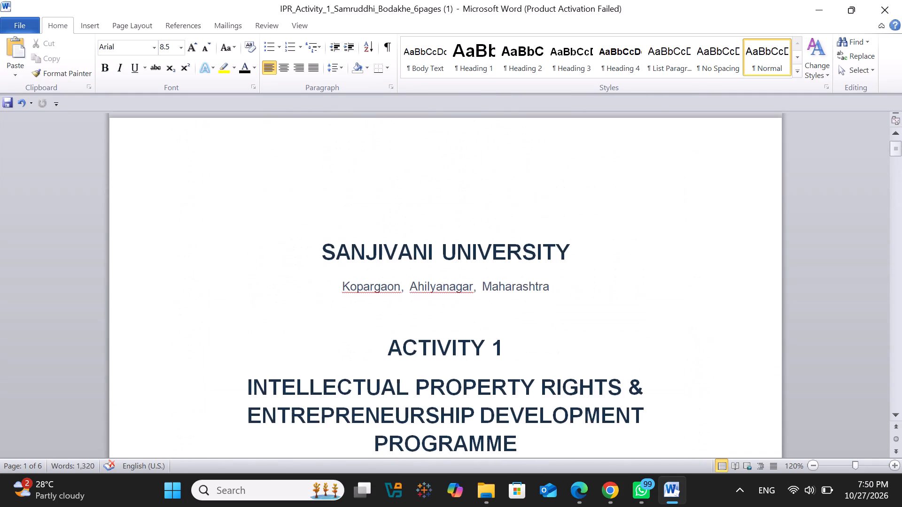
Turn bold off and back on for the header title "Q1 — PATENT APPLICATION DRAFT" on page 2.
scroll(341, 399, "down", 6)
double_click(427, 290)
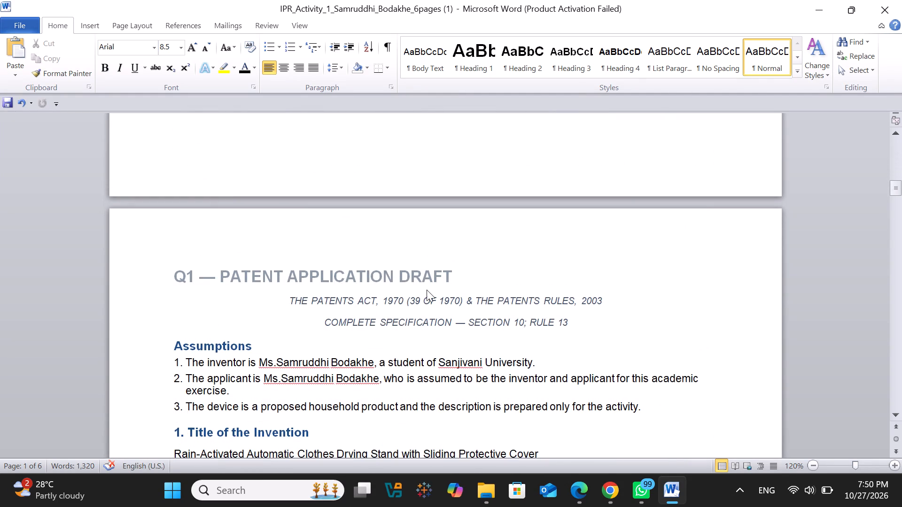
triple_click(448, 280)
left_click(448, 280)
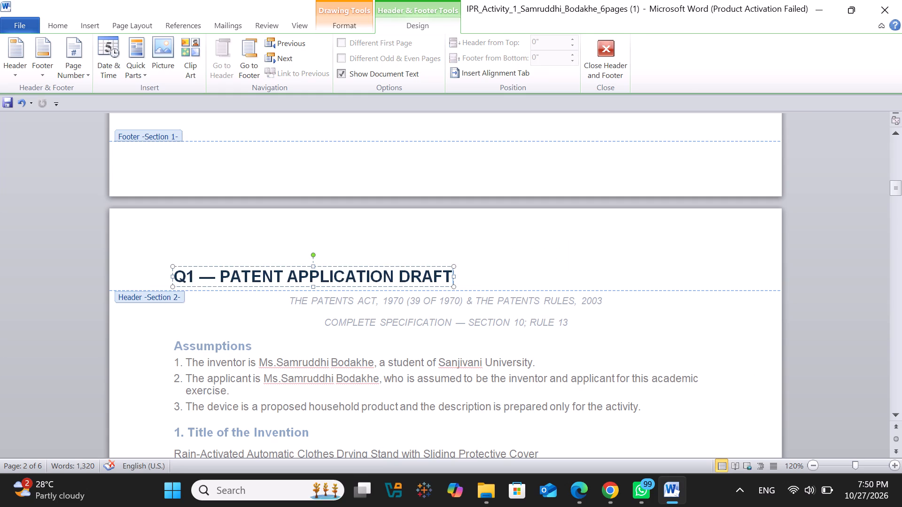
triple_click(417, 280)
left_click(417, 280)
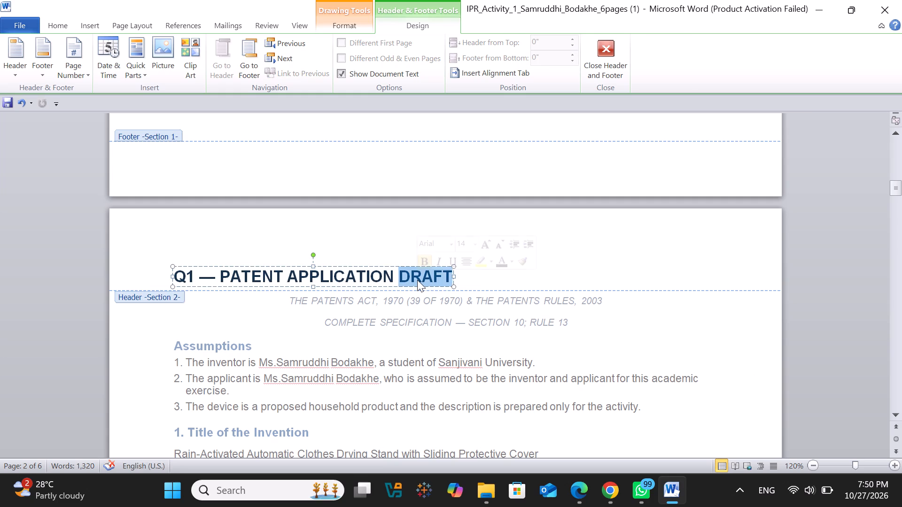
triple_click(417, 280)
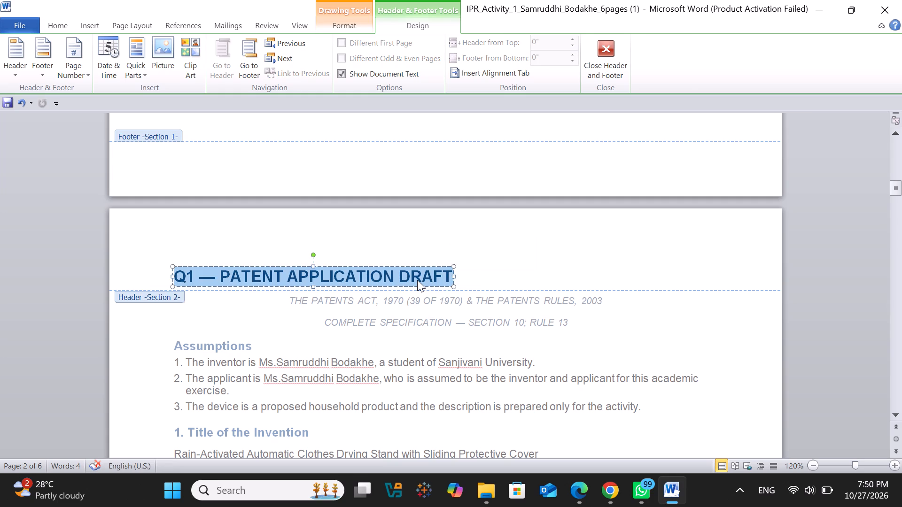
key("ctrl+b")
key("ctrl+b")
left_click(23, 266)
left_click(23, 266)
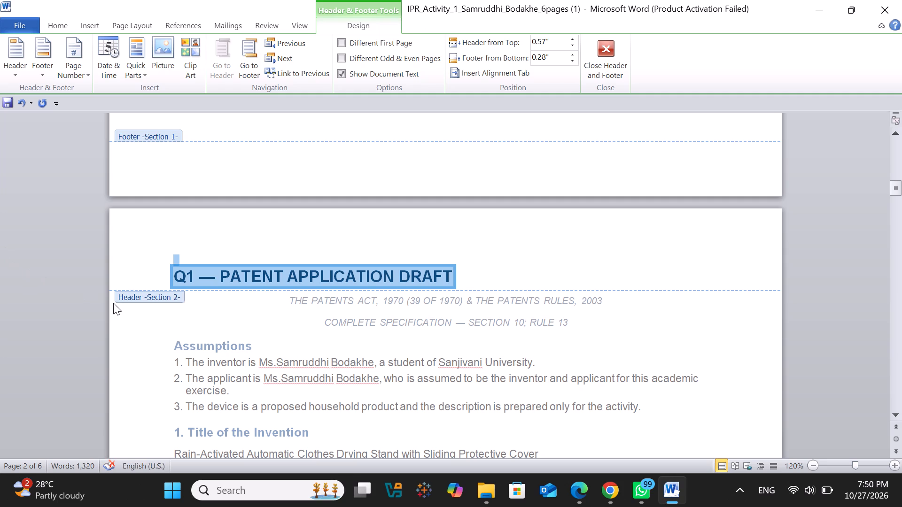
Check the margins and paper size in Page Setup for the section holding the page 2 patent draft header.
left_click(113, 303)
left_click(140, 292)
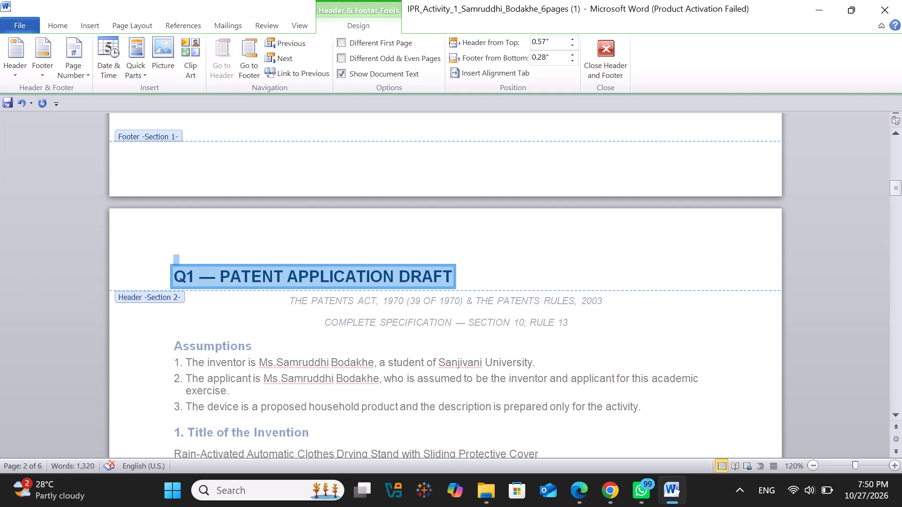
double_click(222, 270)
double_click(32, 261)
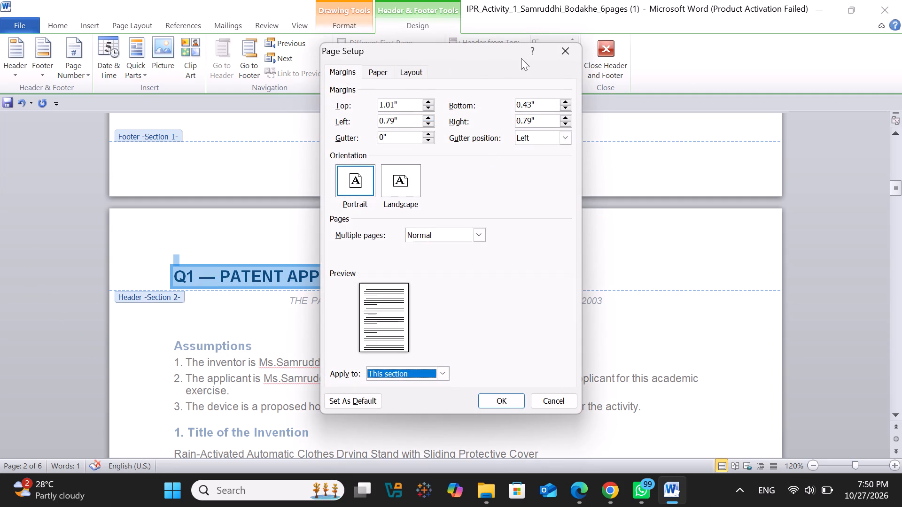
left_click(392, 70)
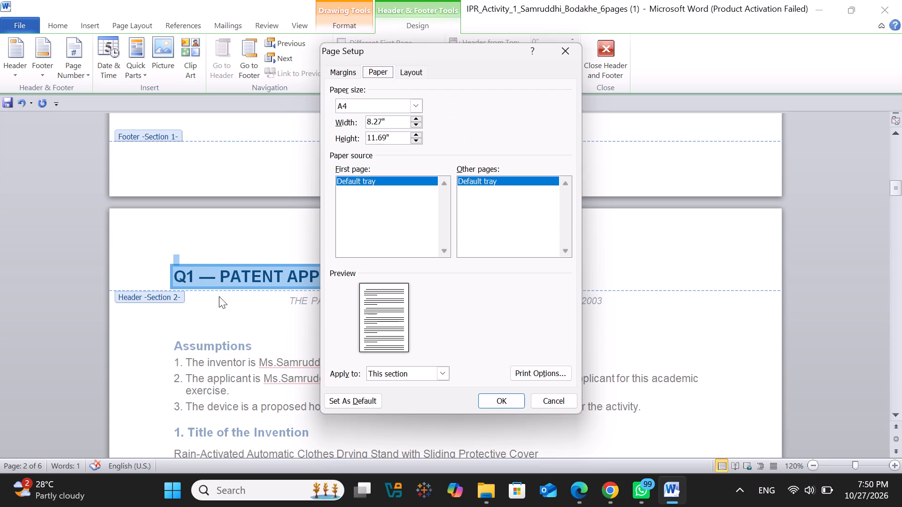
left_click(127, 391)
left_click(614, 347)
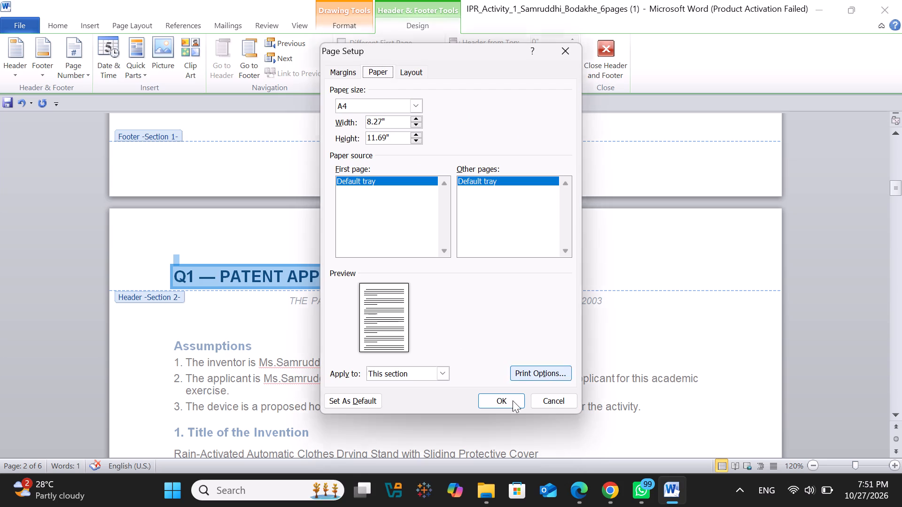
left_click(500, 403)
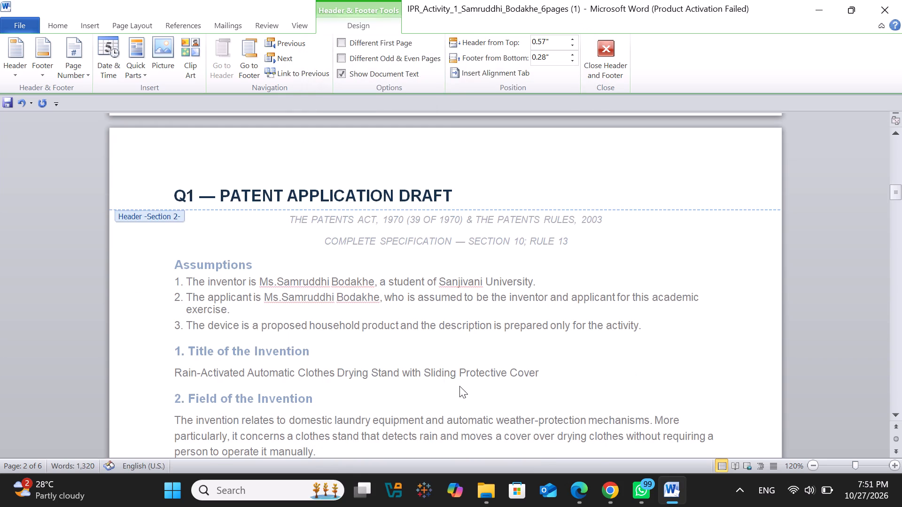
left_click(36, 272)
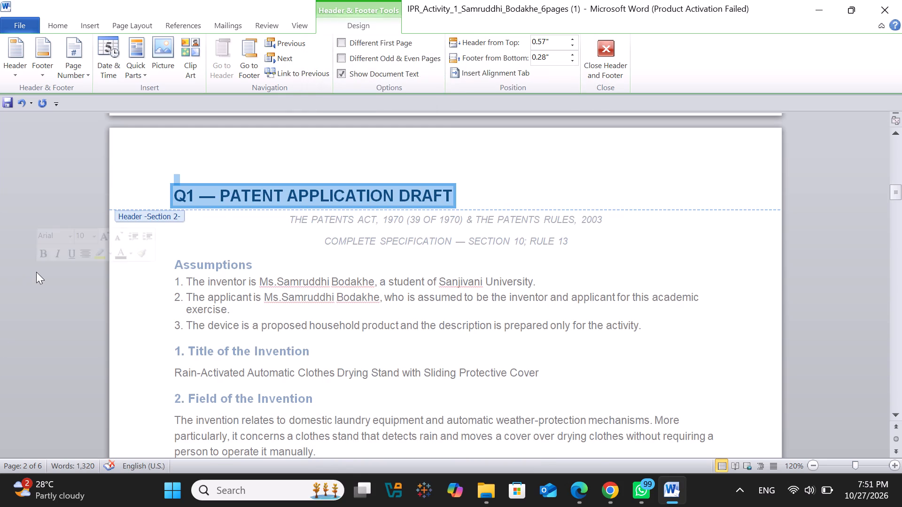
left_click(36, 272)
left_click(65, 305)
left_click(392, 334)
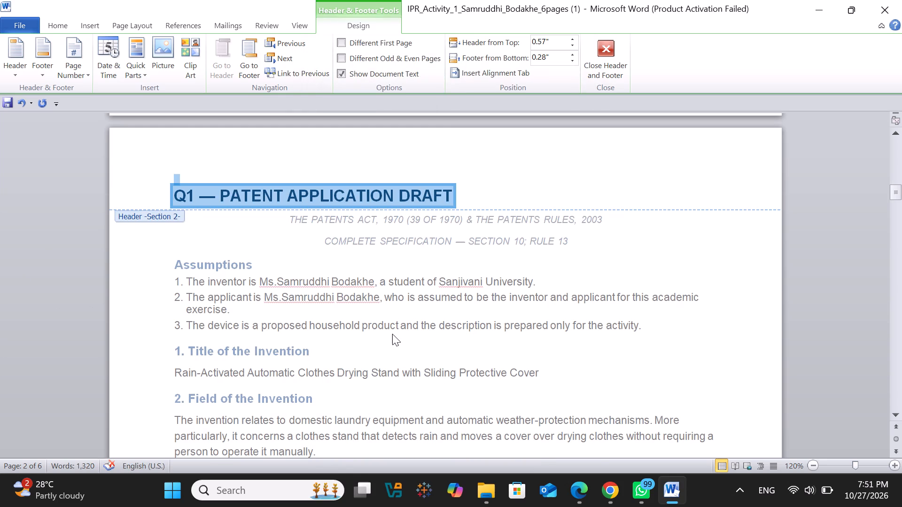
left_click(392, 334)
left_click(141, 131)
Undo the most recent change to the document.
left_click(20, 97)
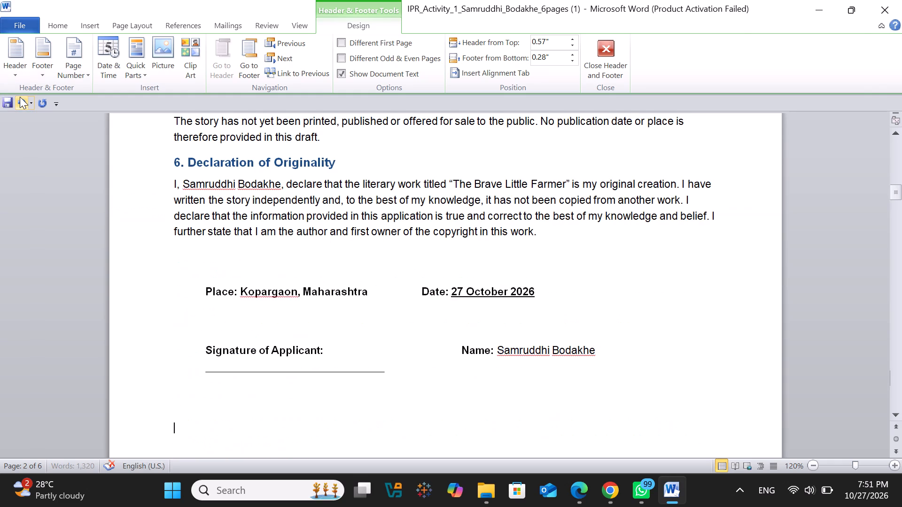
Review the pages from the Declaration of Originality back to page 5 and inspect the header title "Q2 — COPYRIGHT APPLICATION DRAFT".
scroll(363, 347, "up", 5)
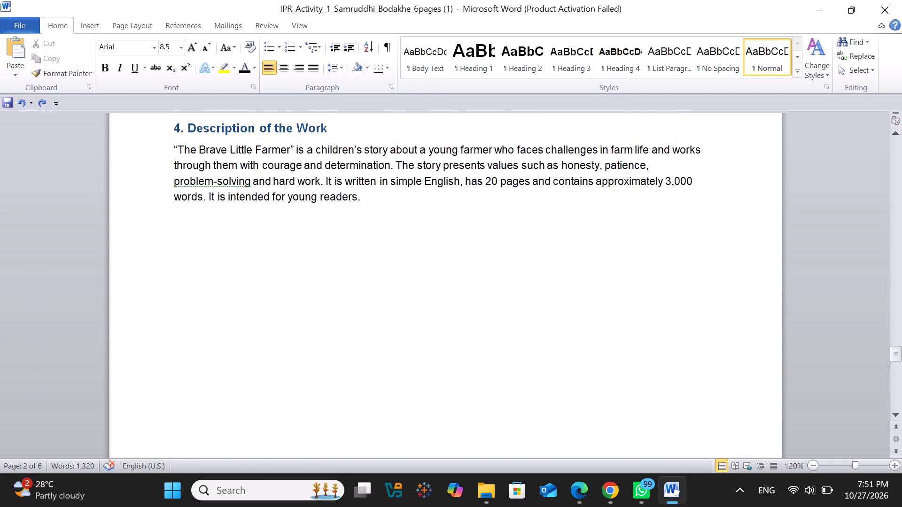
scroll(363, 347, "up", 8)
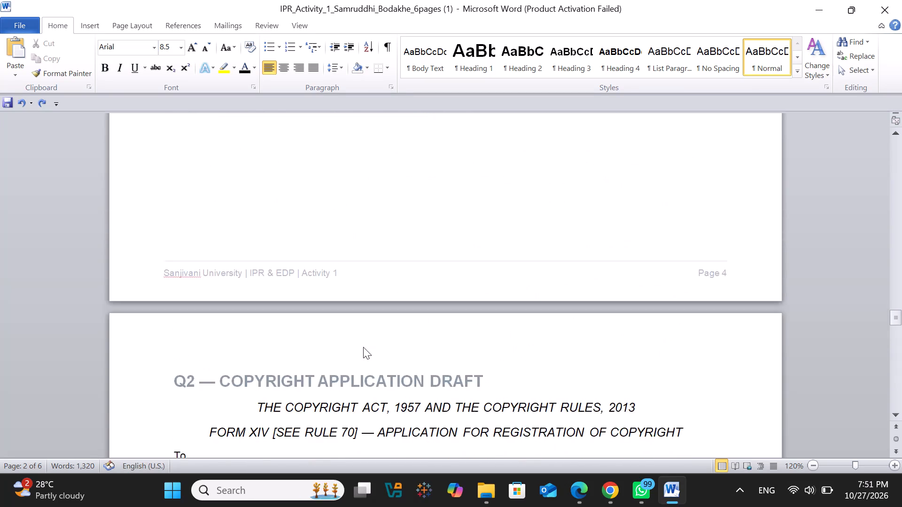
scroll(363, 347, "up", 4)
scroll(363, 347, "down", 9)
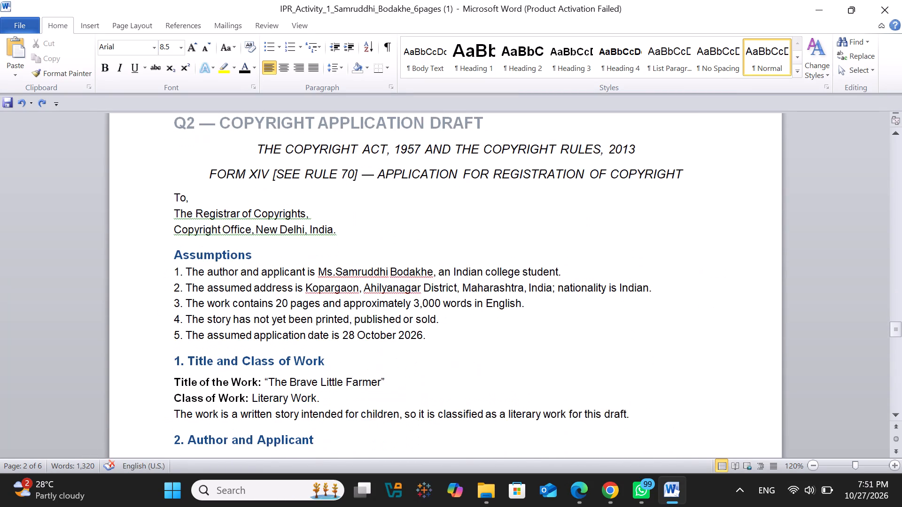
scroll(363, 347, "down", 5)
scroll(363, 347, "up", 1)
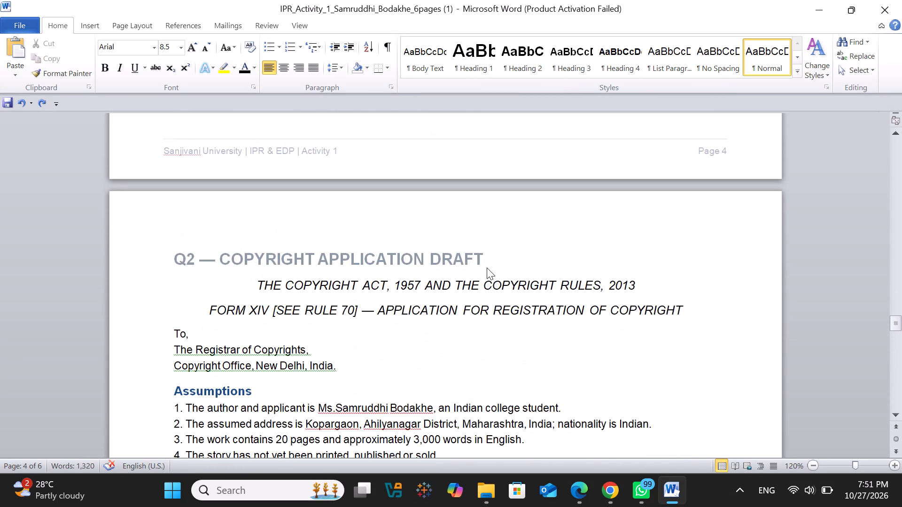
double_click(456, 257)
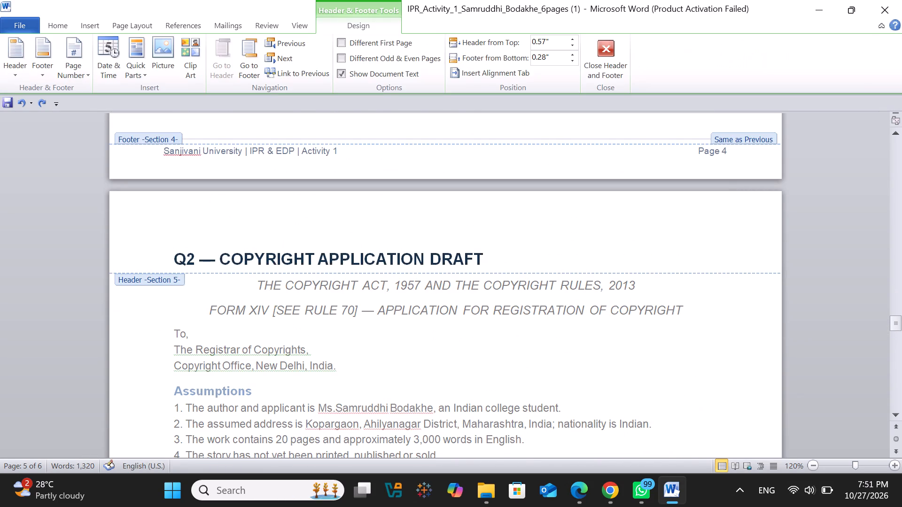
left_click(31, 380)
left_click(31, 380)
double_click(31, 380)
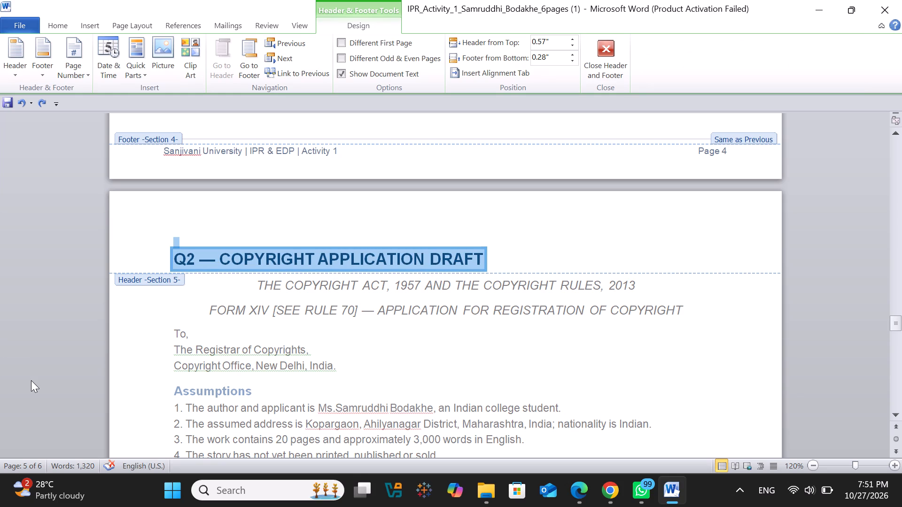
Undo the re-applied bold on the page 2 header title "Q1 — PATENT APPLICATION DRAFT".
left_click(25, 105)
scroll(181, 242, "up", 2)
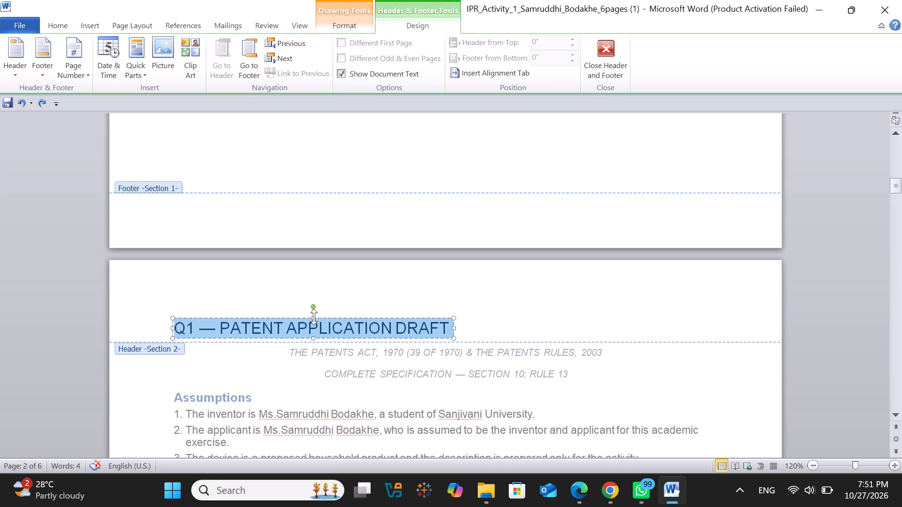
Examine the cover page and its header area.
left_click(99, 230)
scroll(162, 249, "up", 1)
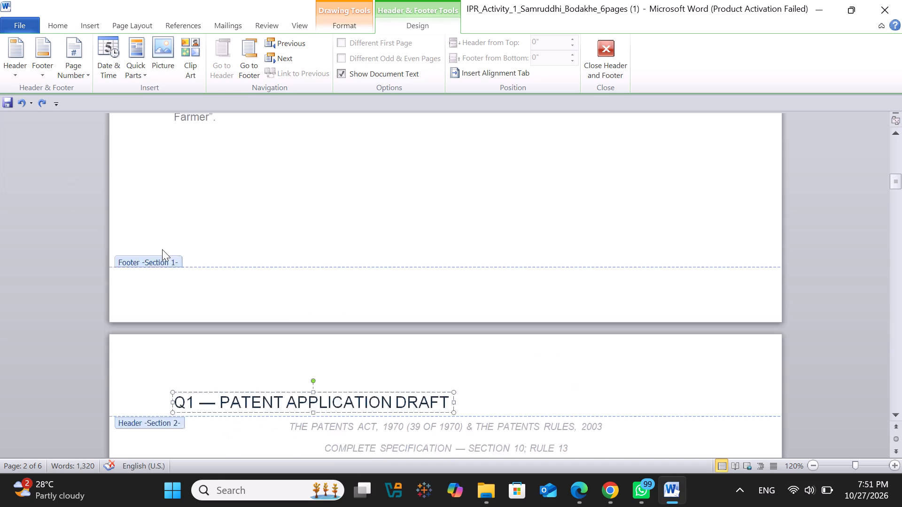
scroll(162, 249, "up", 7)
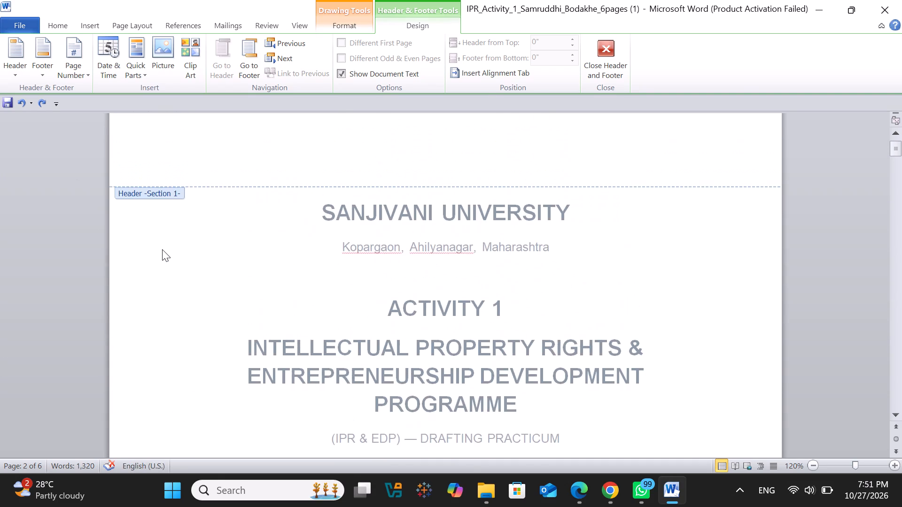
scroll(162, 249, "up", 1)
left_click(54, 177)
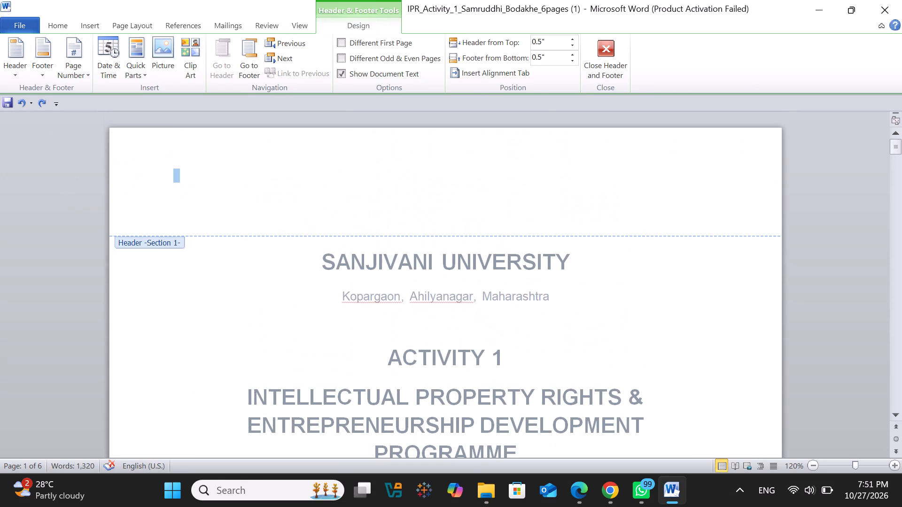
left_click(117, 214)
triple_click(98, 302)
Undo the removal of bold from the page 2 header title "Q1 — PATENT APPLICATION DRAFT", stepping back one change further.
left_click(22, 104)
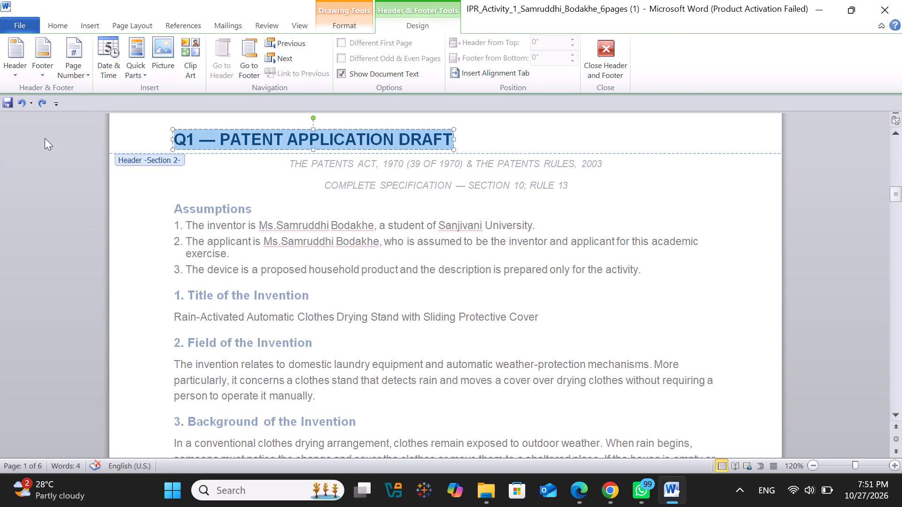
left_click(24, 106)
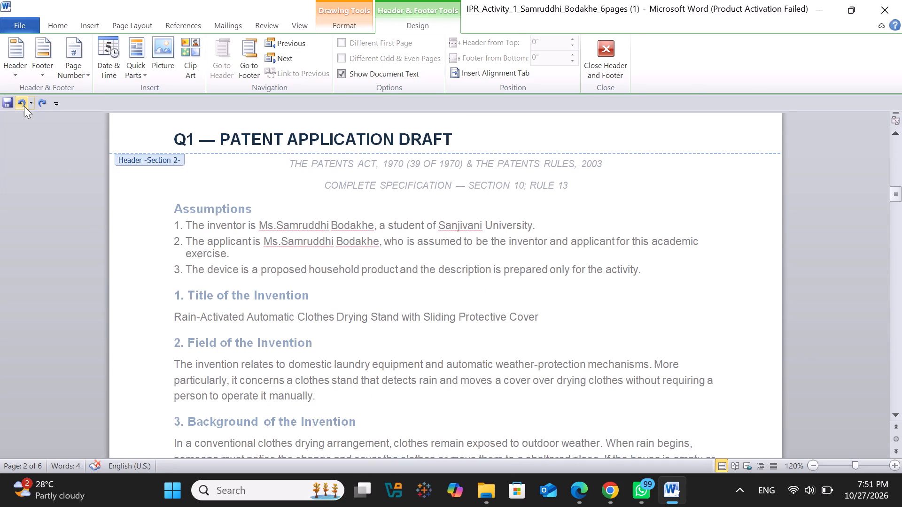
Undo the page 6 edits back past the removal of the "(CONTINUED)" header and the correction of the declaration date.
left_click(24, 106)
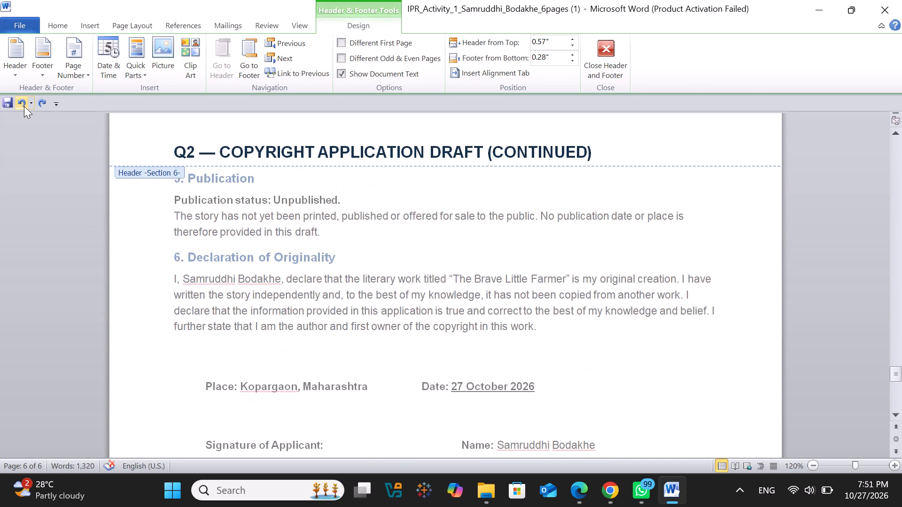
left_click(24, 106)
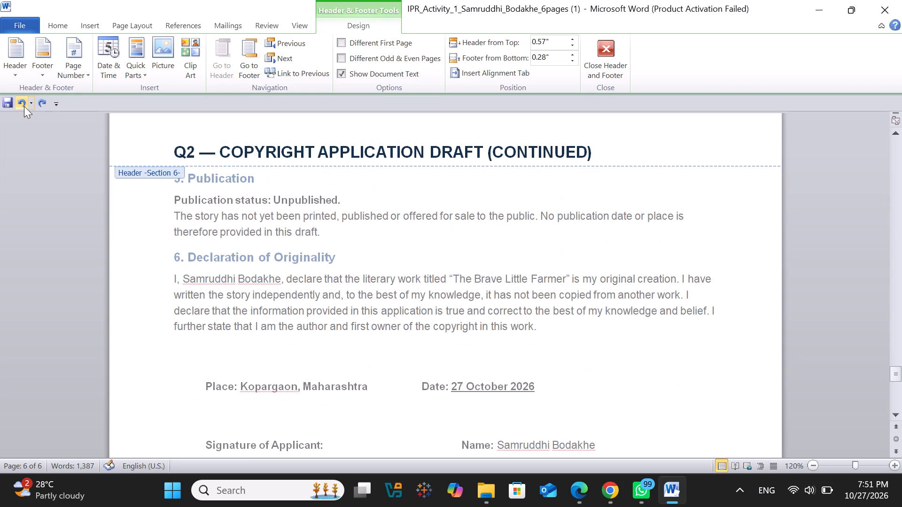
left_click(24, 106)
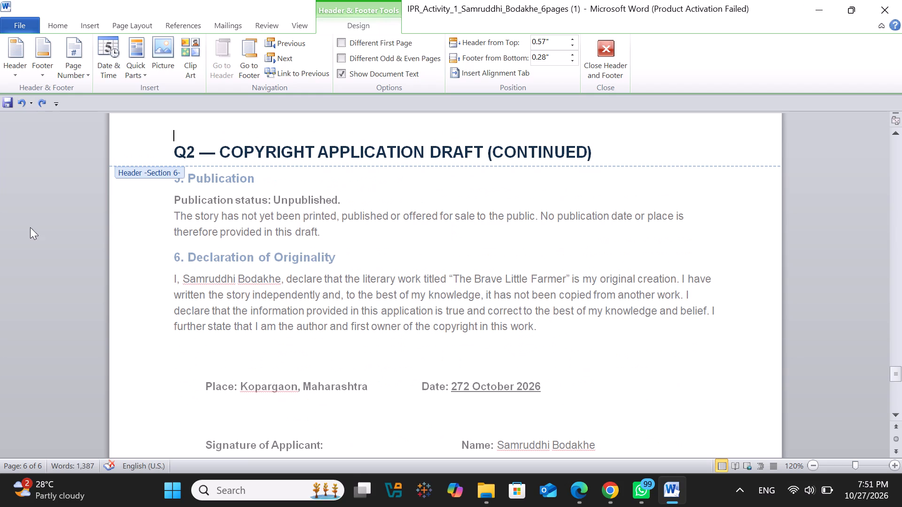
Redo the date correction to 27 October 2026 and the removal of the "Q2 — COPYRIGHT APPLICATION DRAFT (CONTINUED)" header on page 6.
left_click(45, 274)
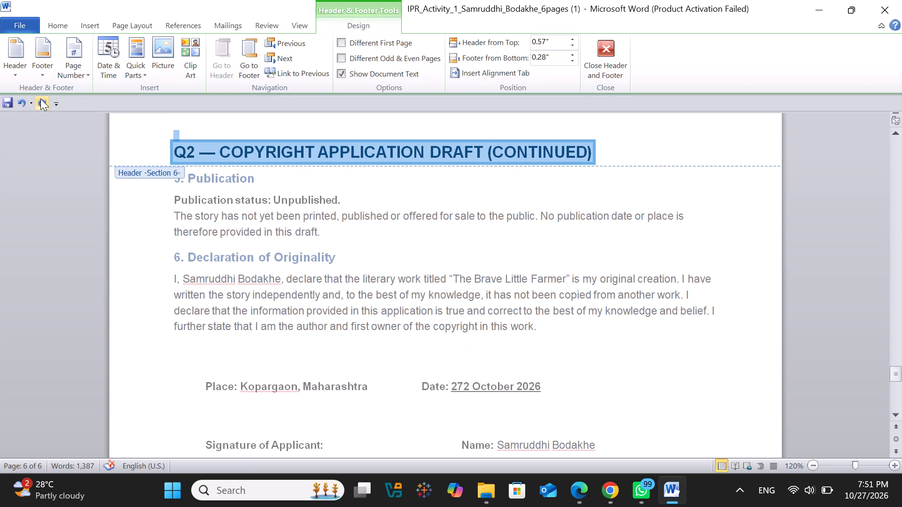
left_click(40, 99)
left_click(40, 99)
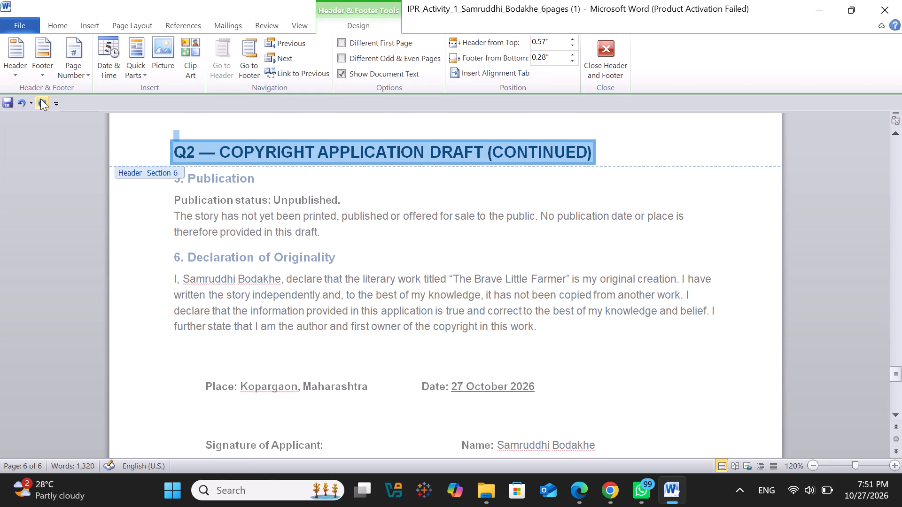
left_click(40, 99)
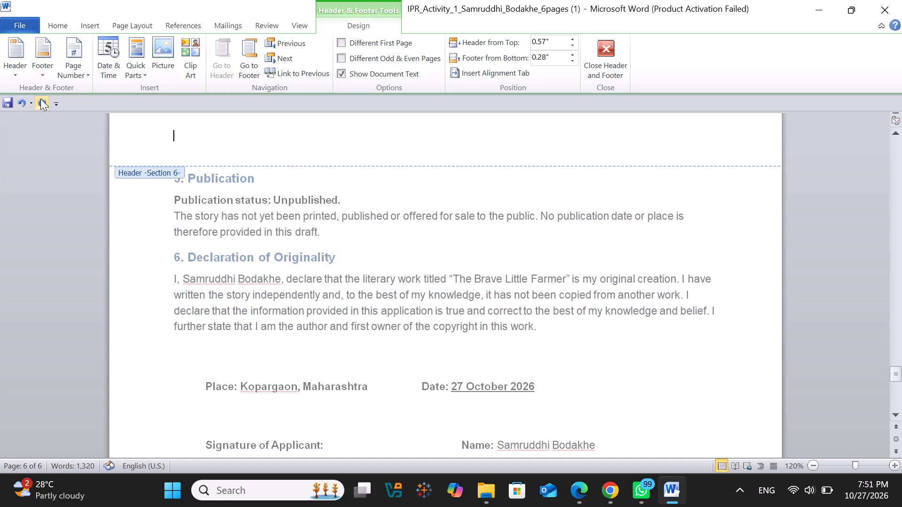
Leave the page 6 header and return to the document body.
left_click(71, 277)
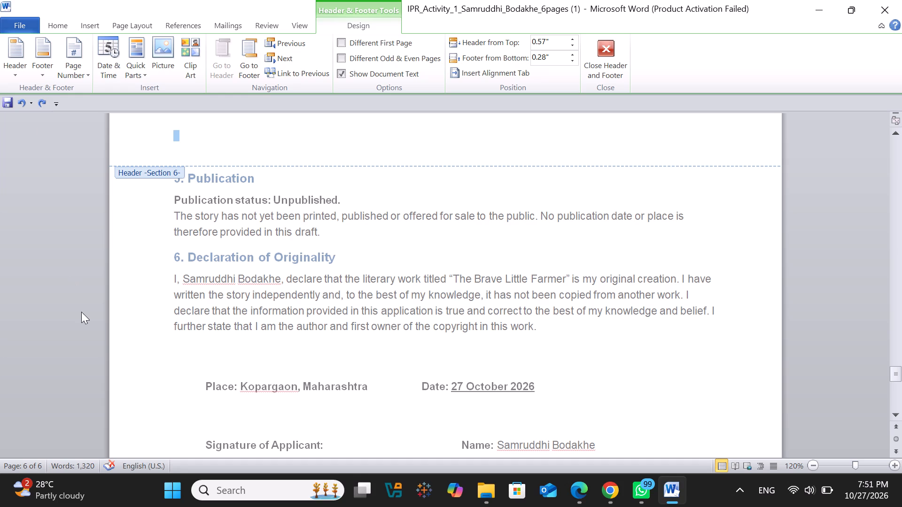
left_click(81, 312)
triple_click(81, 312)
double_click(81, 312)
left_click(223, 291)
left_click(223, 291)
double_click(223, 291)
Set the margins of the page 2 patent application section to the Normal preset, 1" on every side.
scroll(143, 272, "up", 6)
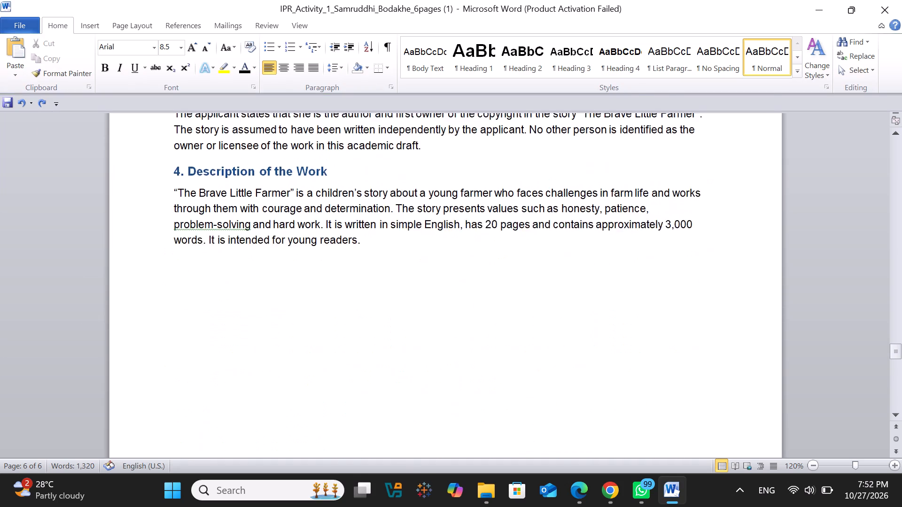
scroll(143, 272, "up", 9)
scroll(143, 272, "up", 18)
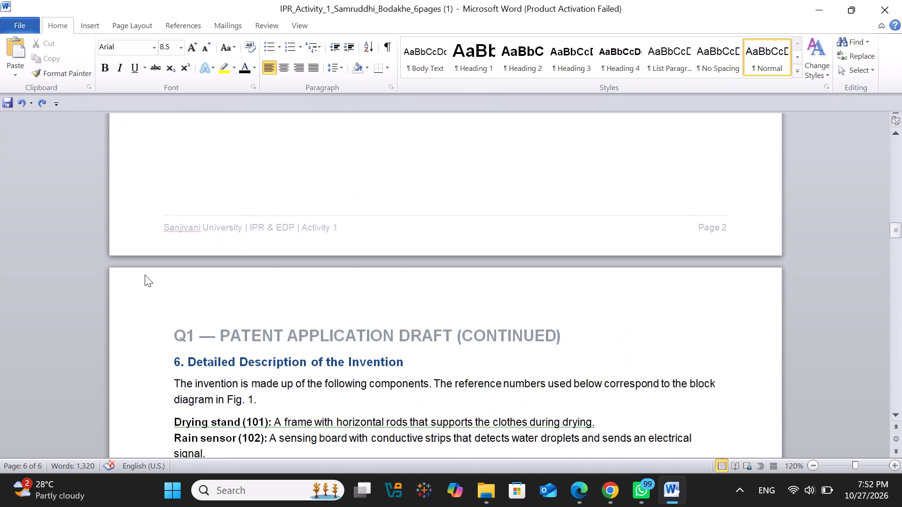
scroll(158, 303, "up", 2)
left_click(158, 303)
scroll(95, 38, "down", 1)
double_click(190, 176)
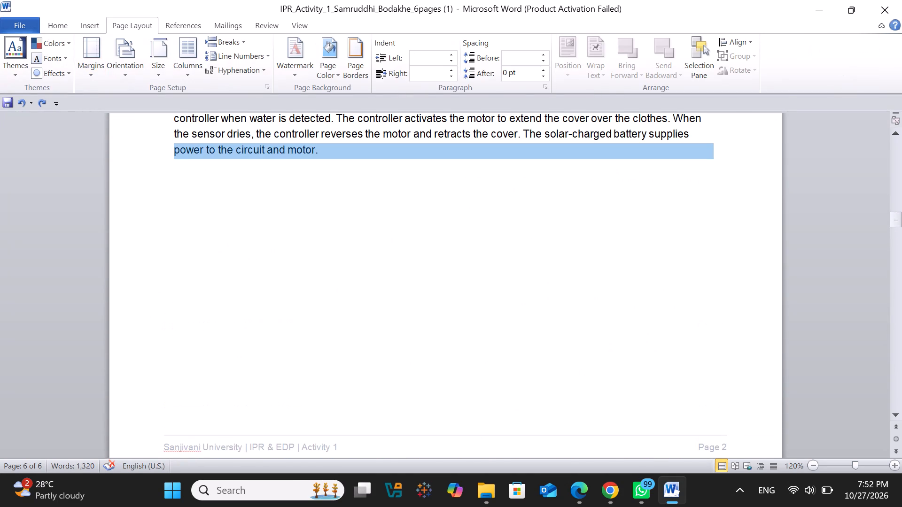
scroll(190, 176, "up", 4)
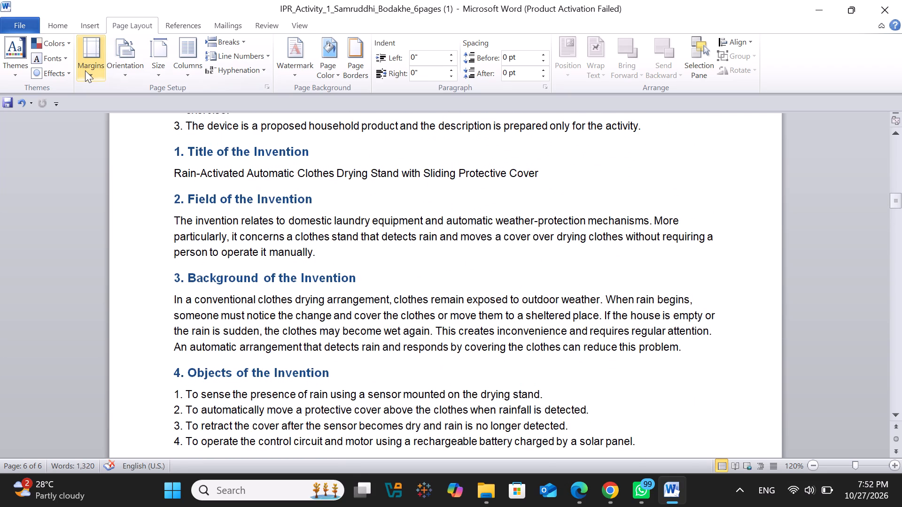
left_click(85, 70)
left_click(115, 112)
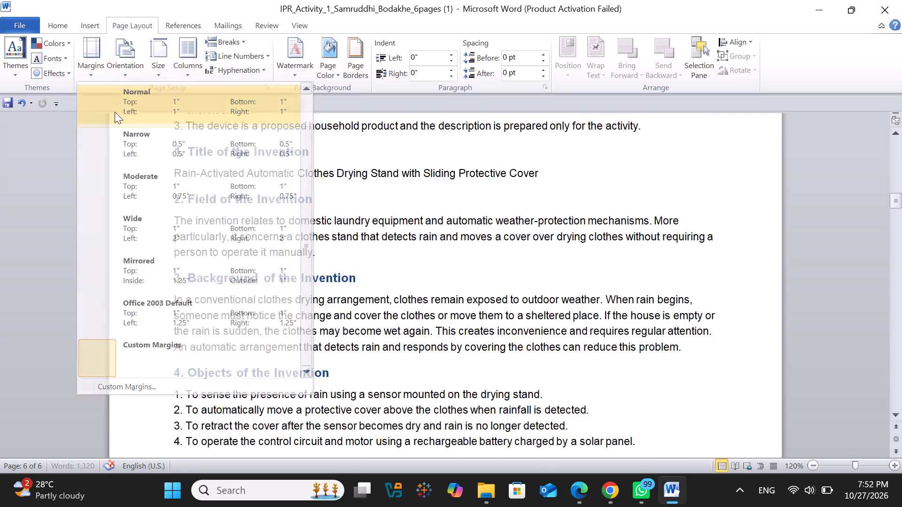
Set the margins of the page 2 patent application section to the Narrow preset, 0.5" on every side.
scroll(168, 183, "up", 4)
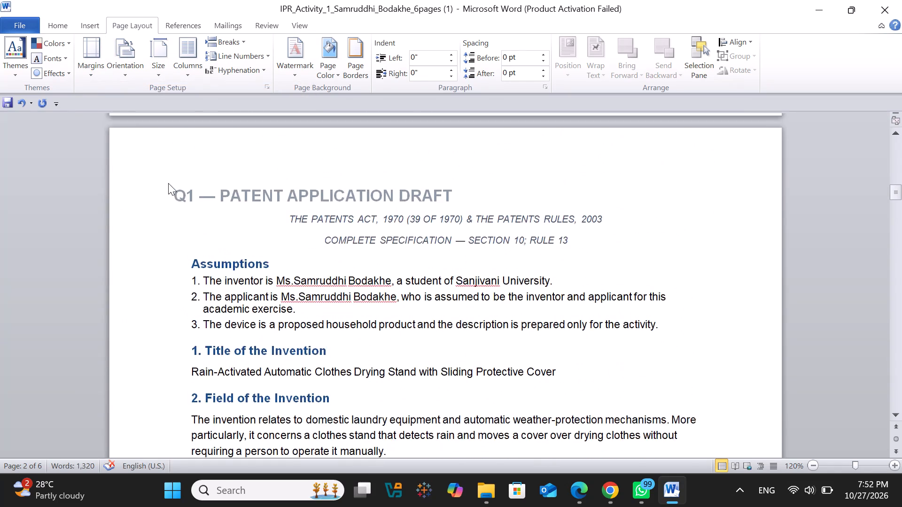
scroll(168, 183, "up", 4)
left_click(89, 70)
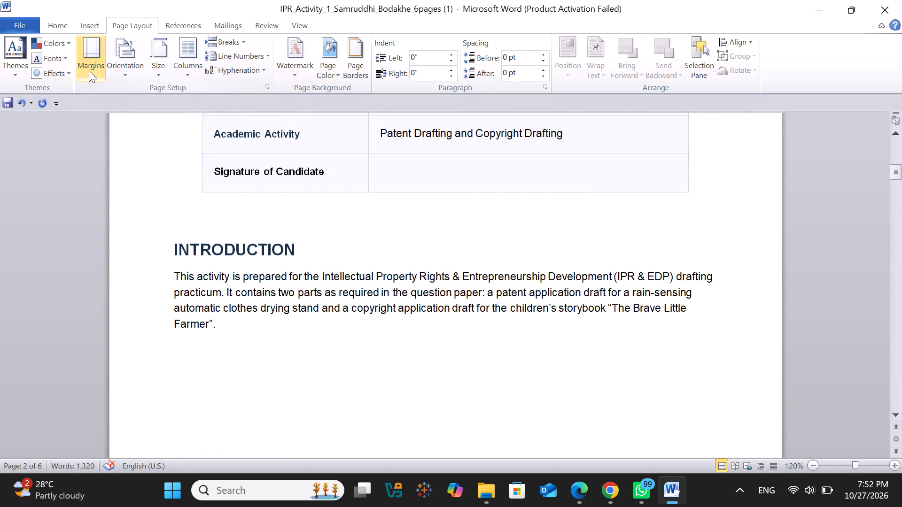
left_click(141, 197)
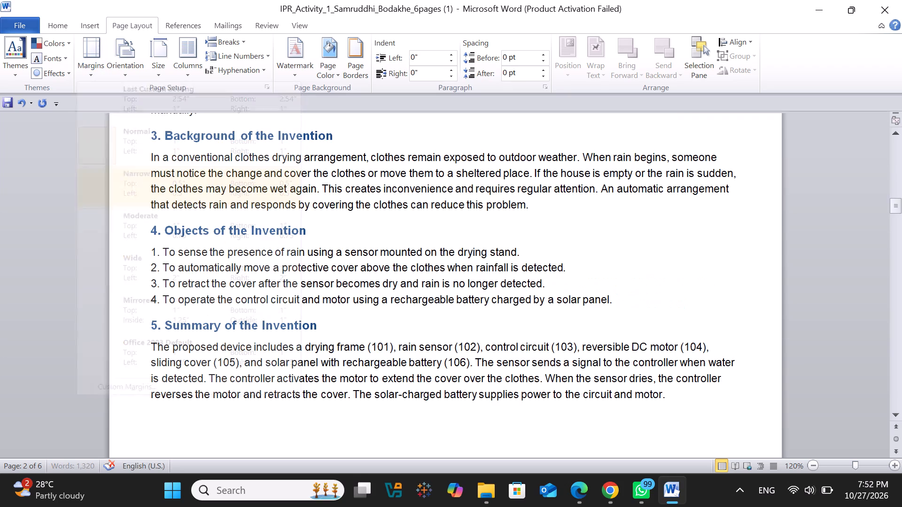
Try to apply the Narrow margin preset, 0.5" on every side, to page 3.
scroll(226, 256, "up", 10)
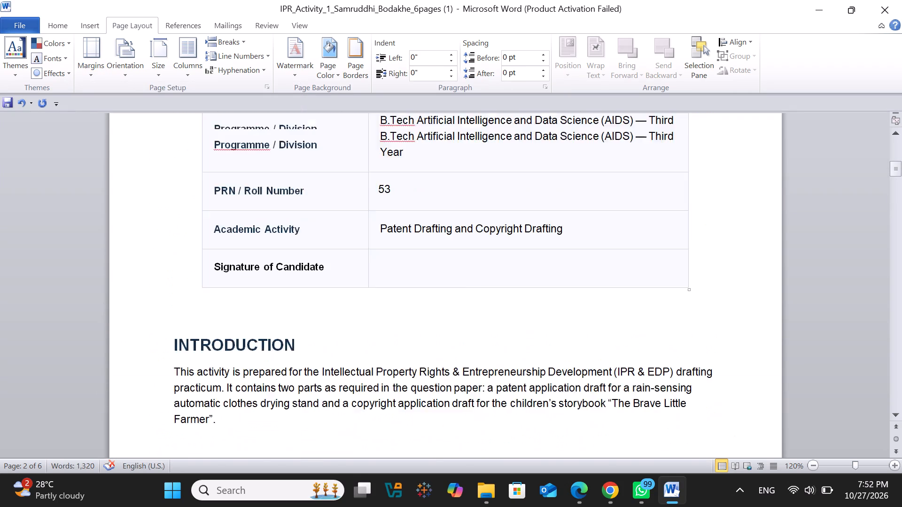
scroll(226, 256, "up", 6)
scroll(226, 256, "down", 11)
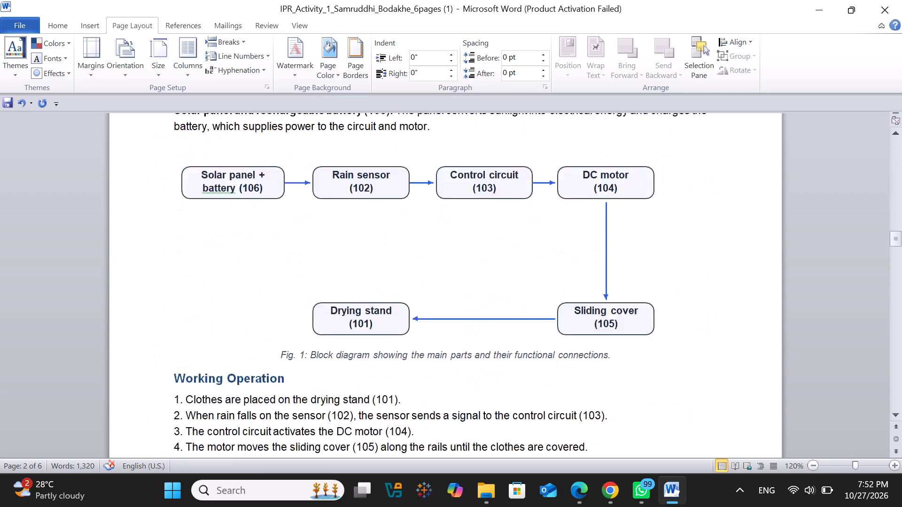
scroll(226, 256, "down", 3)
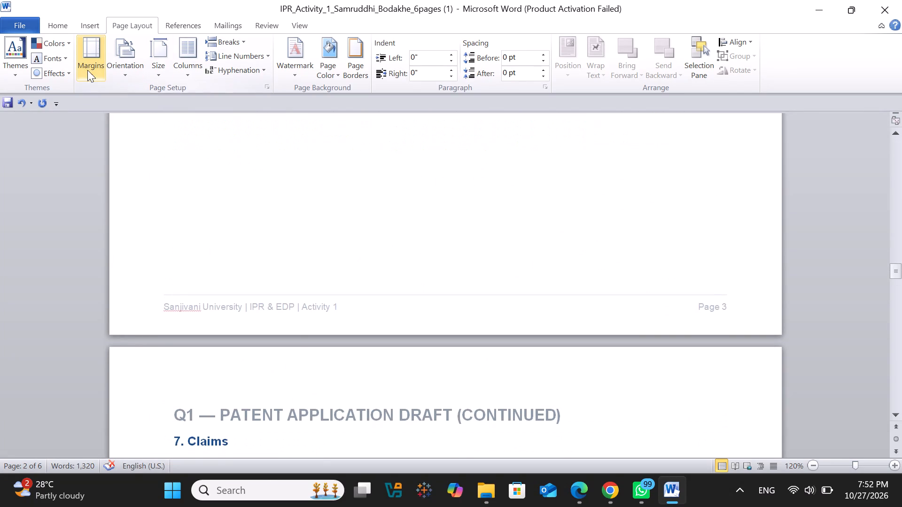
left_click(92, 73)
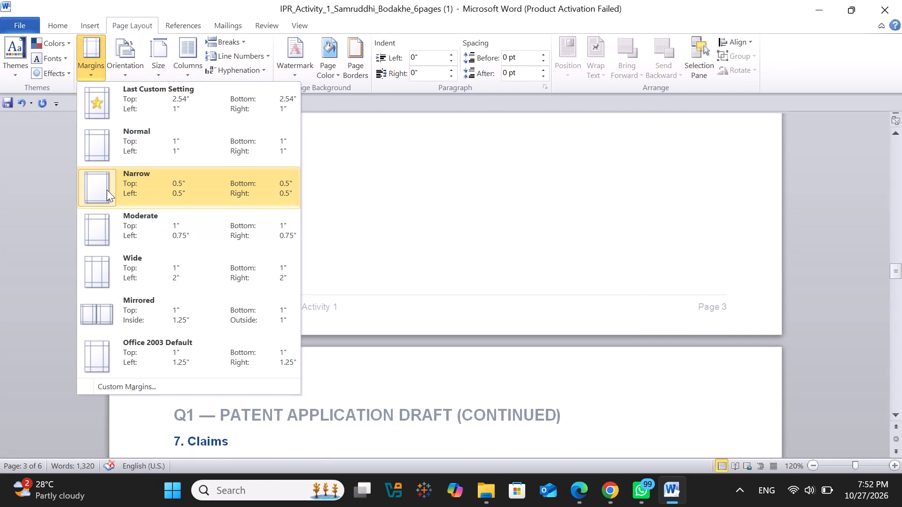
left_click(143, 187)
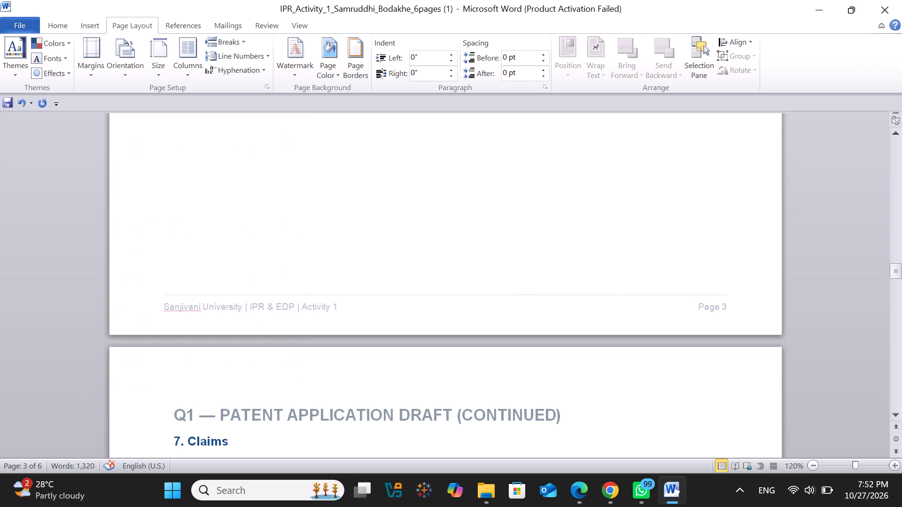
Look through pages 3 to 5 to check how the margins apply across the patent and copyright drafts.
scroll(214, 292, "down", 7)
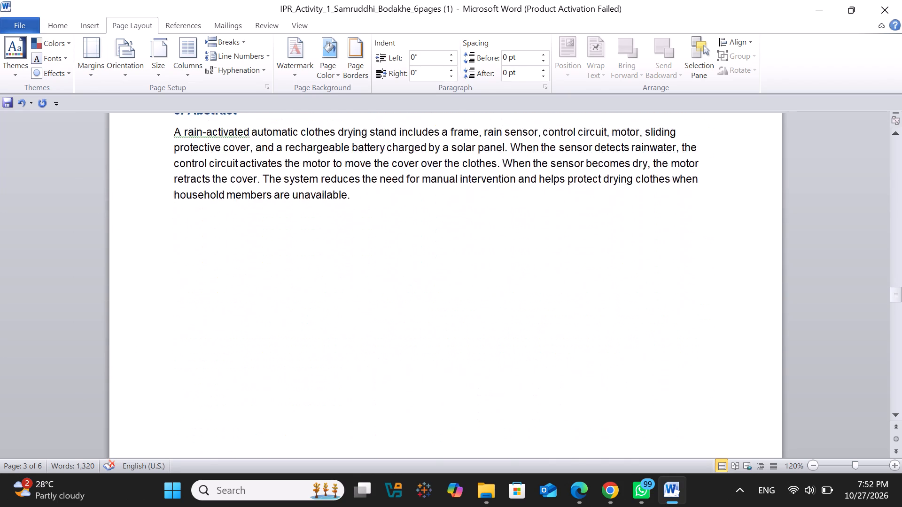
scroll(214, 292, "down", 4)
scroll(214, 292, "up", 13)
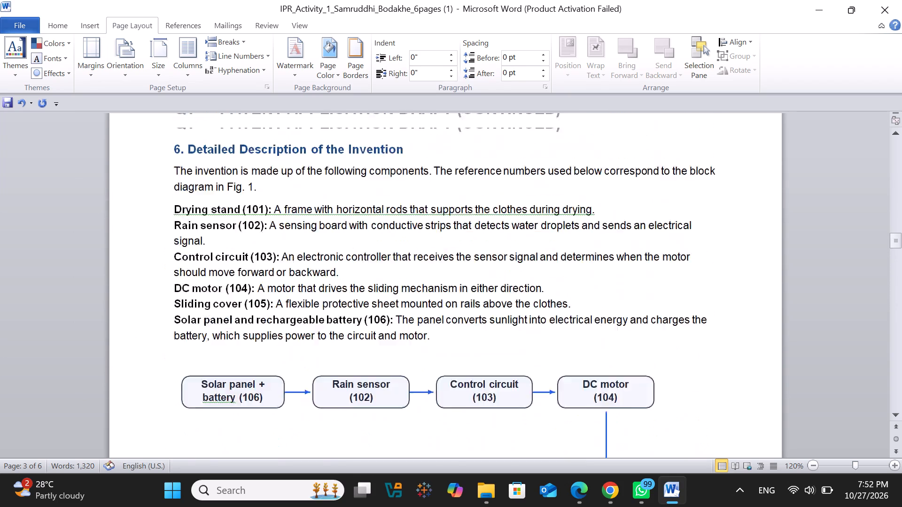
scroll(214, 292, "up", 4)
scroll(214, 292, "down", 6)
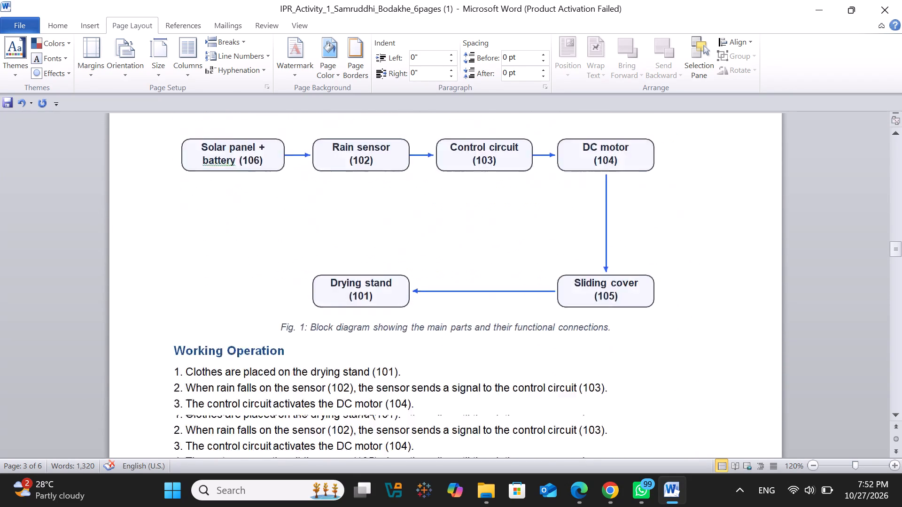
scroll(198, 262, "down", 6)
scroll(198, 262, "down", 18)
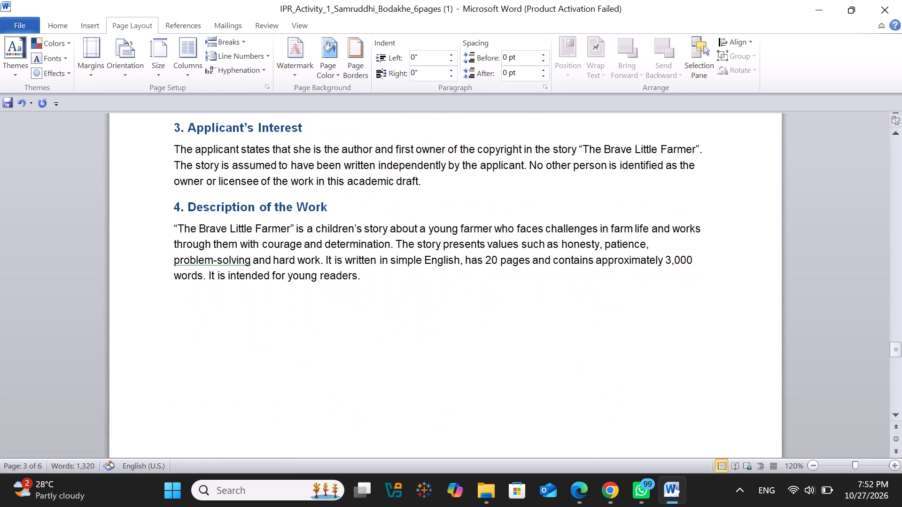
scroll(198, 262, "down", 3)
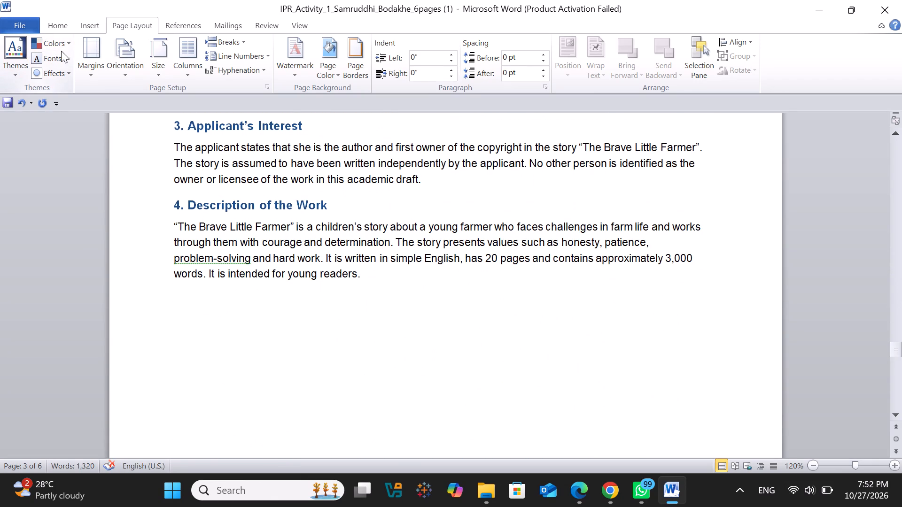
Apply the custom page setup, with 0.5" margins and A4 paper, to the whole document.
left_click(97, 73)
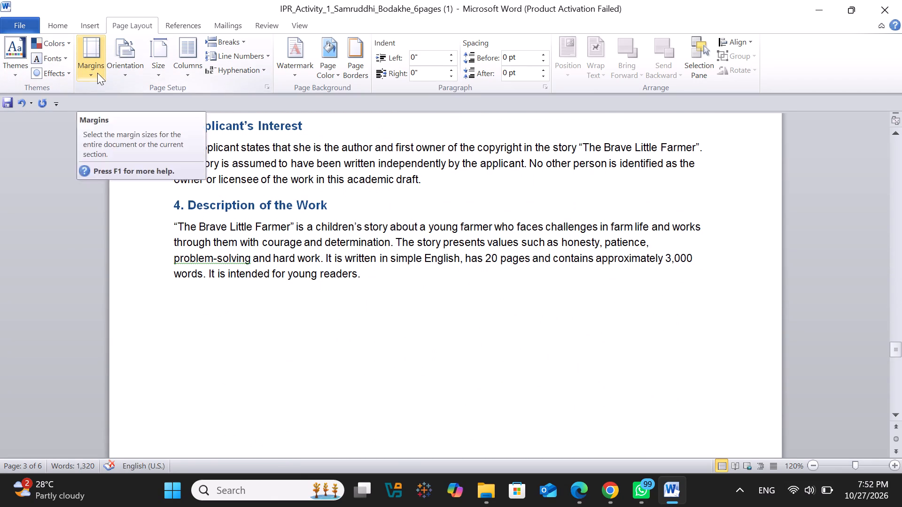
scroll(157, 318, "down", 2)
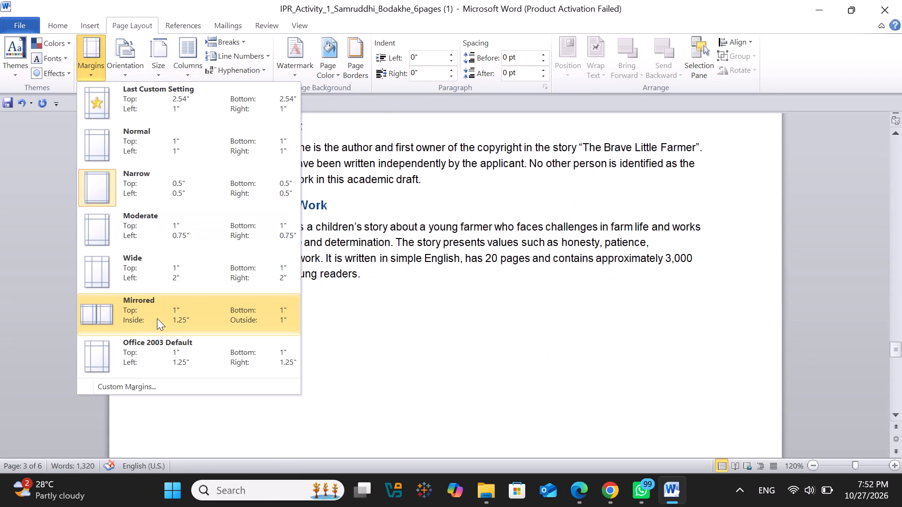
left_click(156, 385)
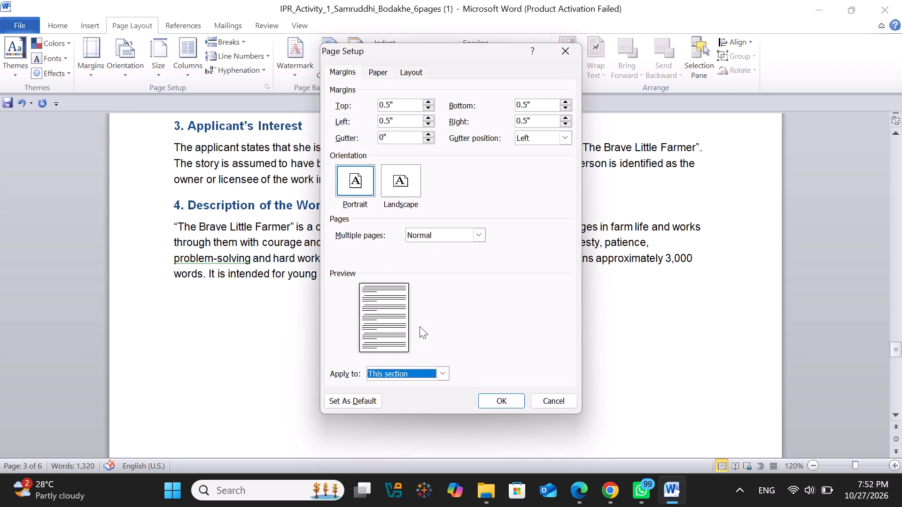
left_click(462, 336)
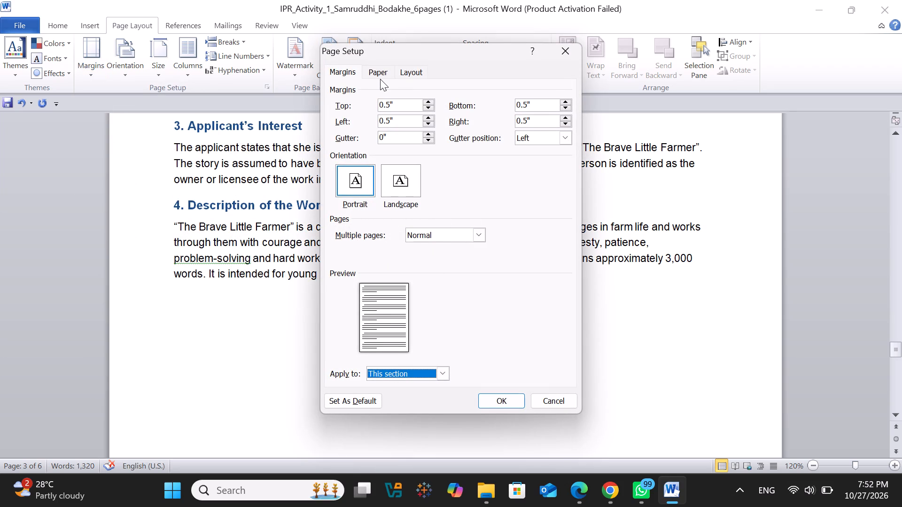
left_click(380, 79)
left_click(379, 73)
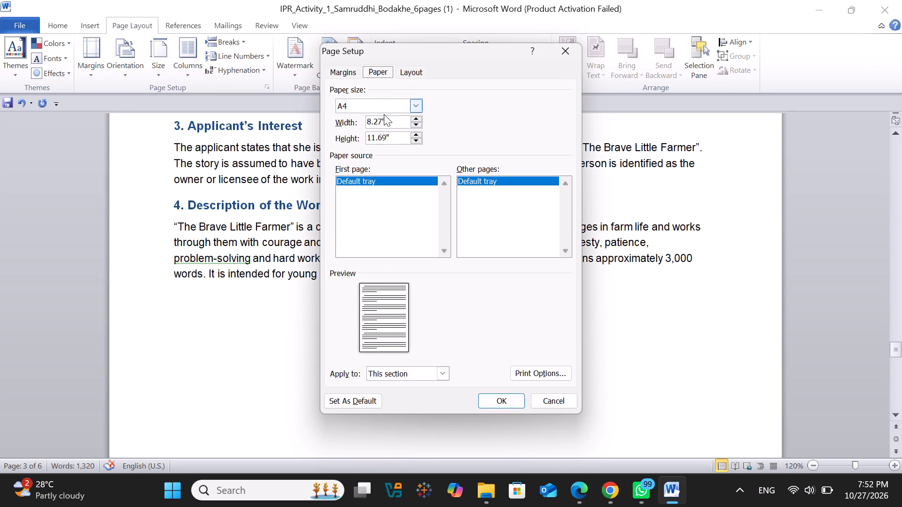
left_click(458, 370)
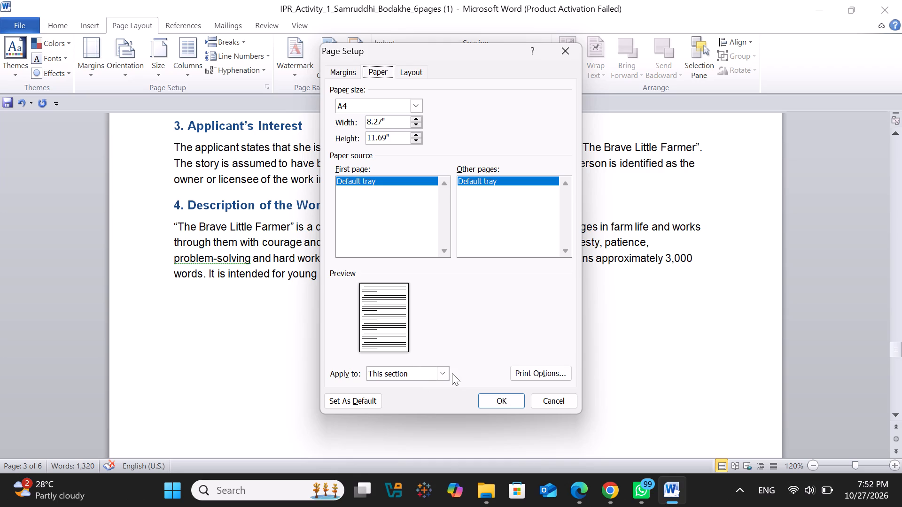
left_click(452, 373)
left_click(449, 374)
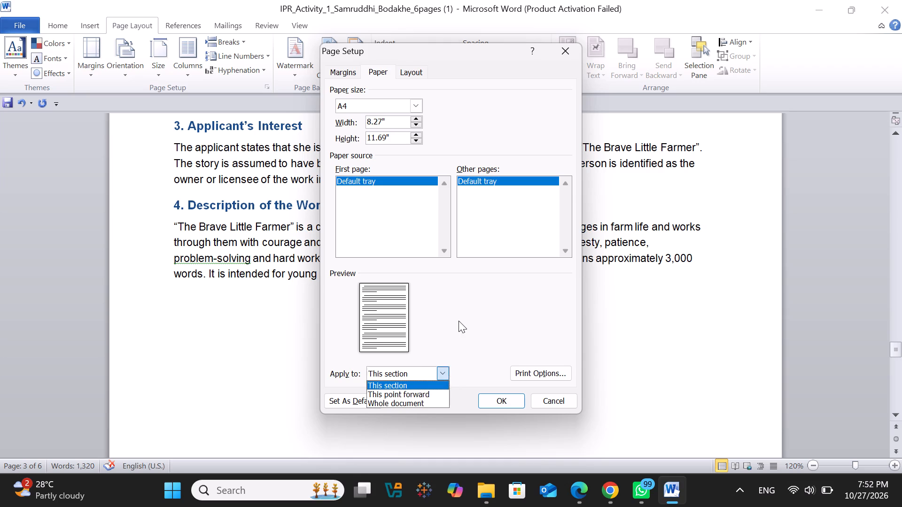
left_click(459, 321)
left_click(443, 378)
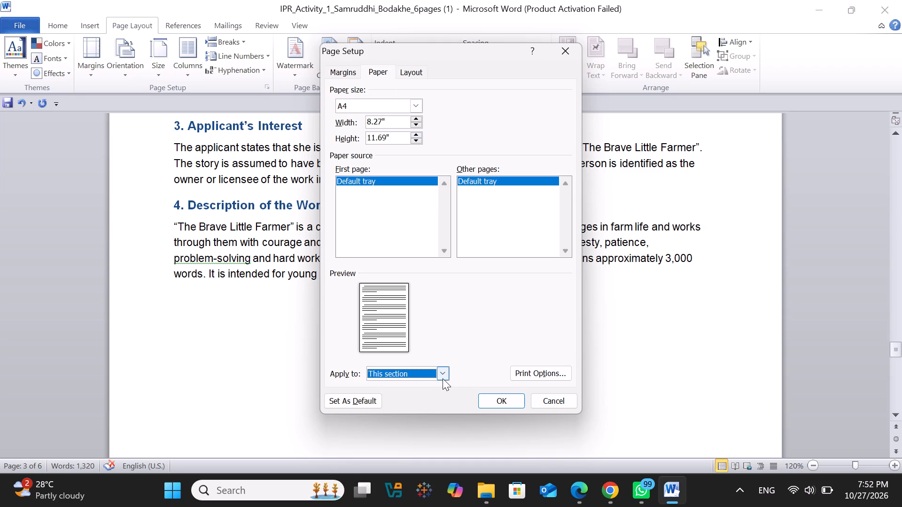
left_click(429, 407)
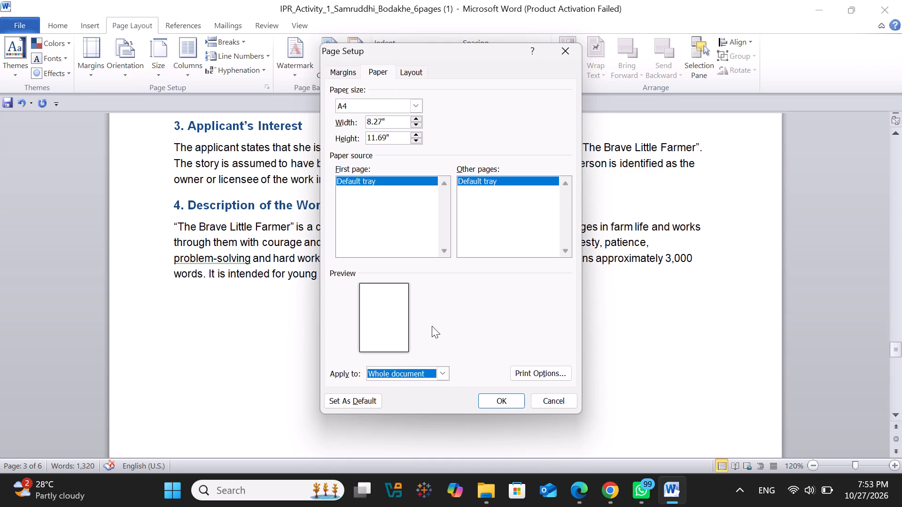
left_click(517, 403)
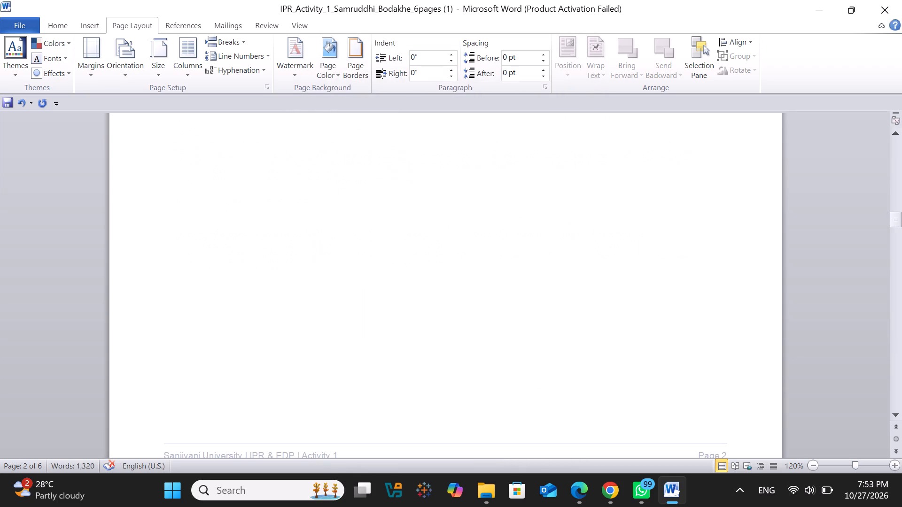
Check the page layout and headers from the end of page 2 to the start of the copyright draft on page 5.
scroll(435, 370, "down", 4)
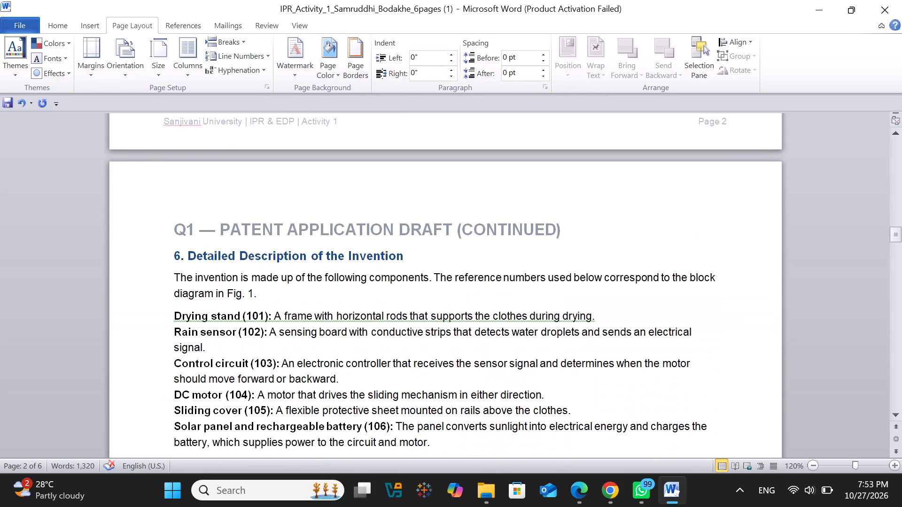
scroll(435, 370, "down", 7)
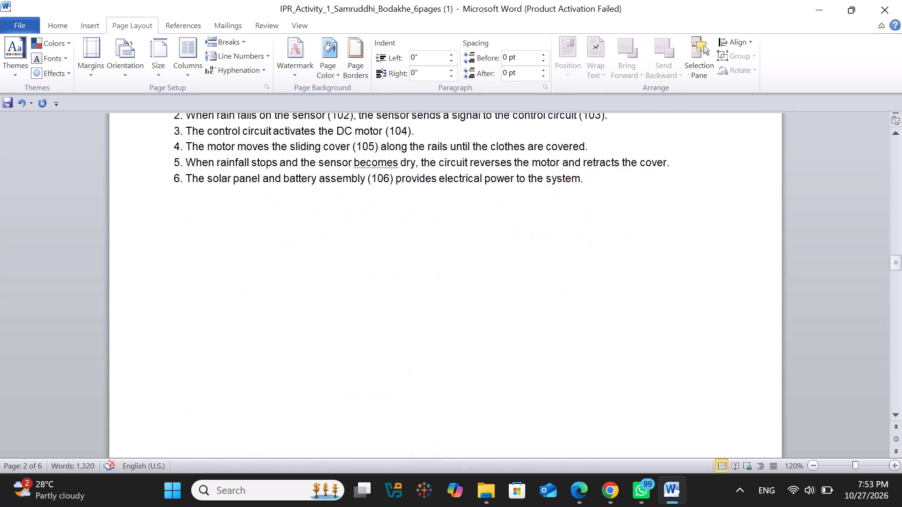
scroll(435, 370, "down", 4)
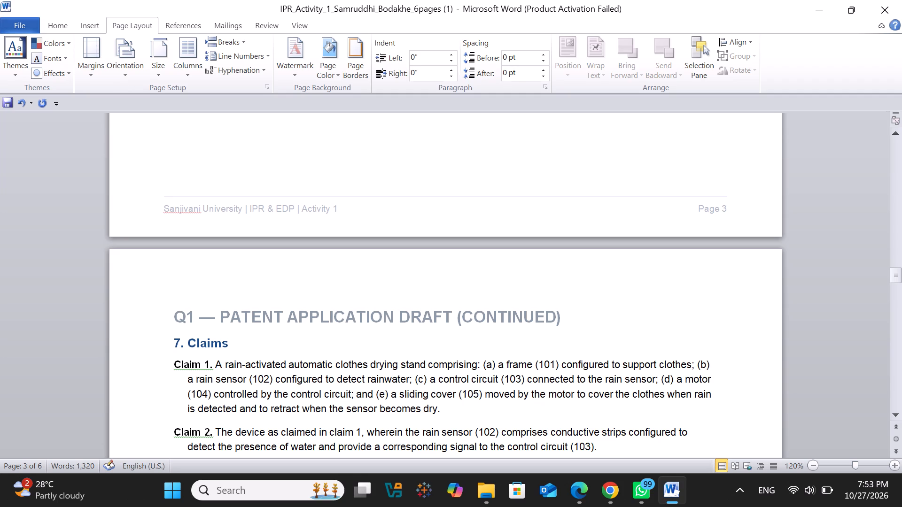
scroll(435, 370, "down", 1)
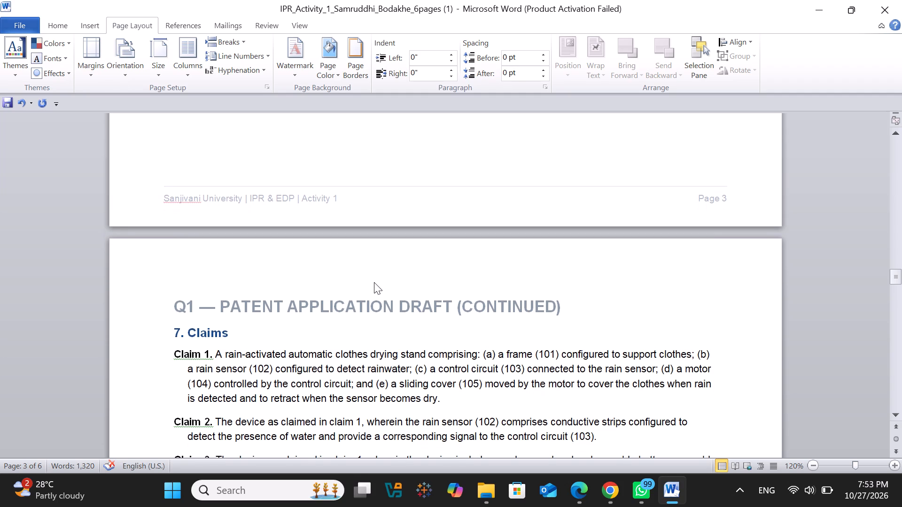
scroll(374, 282, "down", 9)
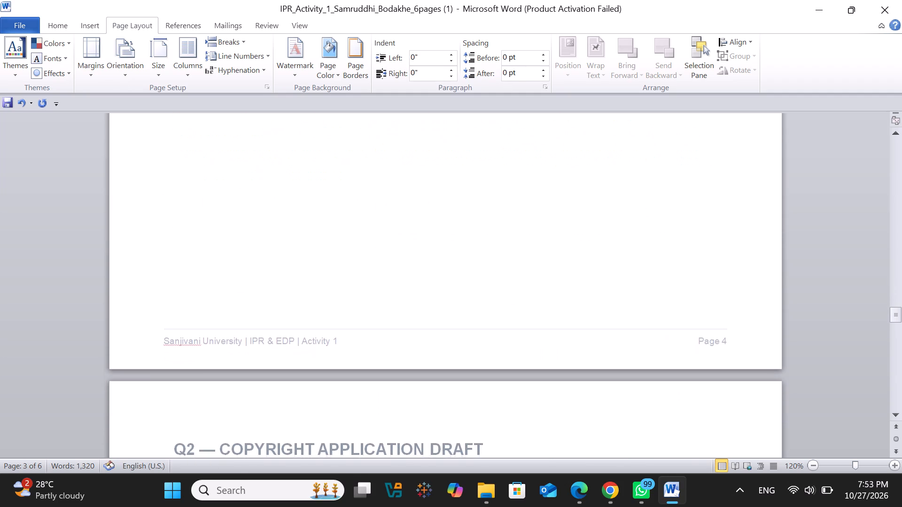
scroll(374, 282, "down", 4)
scroll(374, 282, "up", 1)
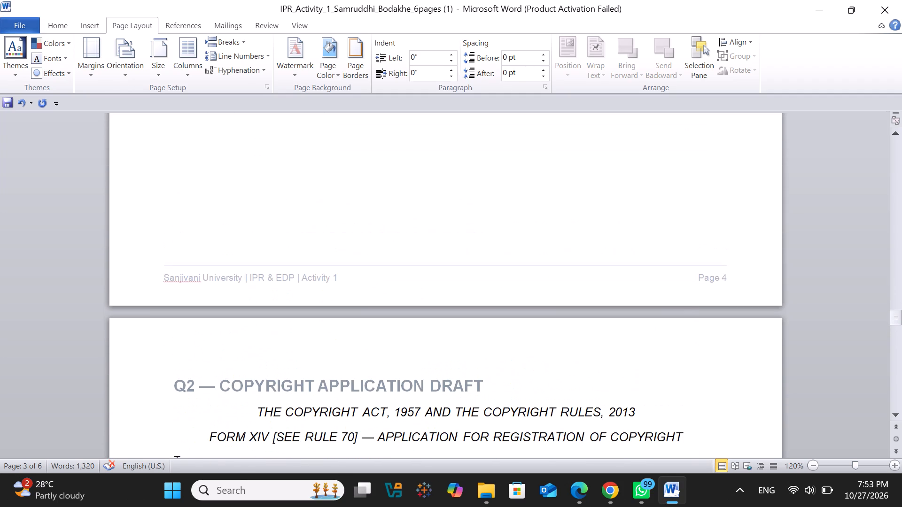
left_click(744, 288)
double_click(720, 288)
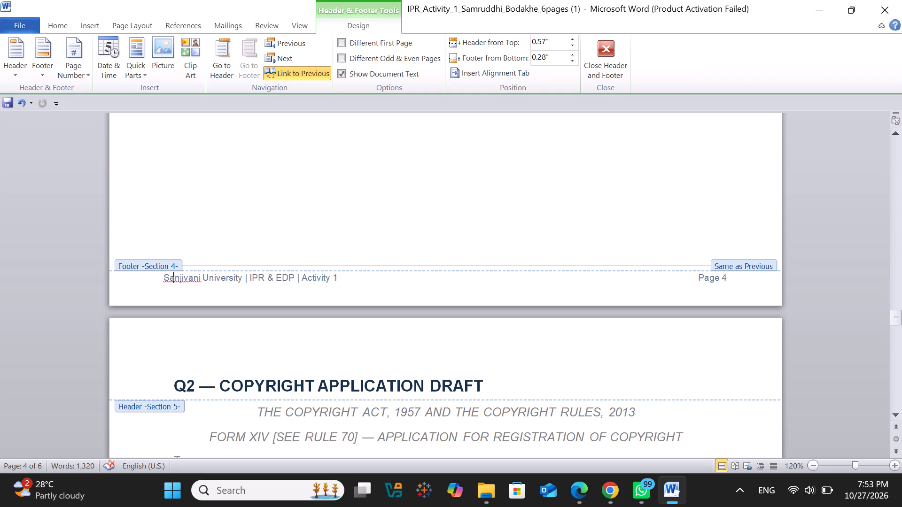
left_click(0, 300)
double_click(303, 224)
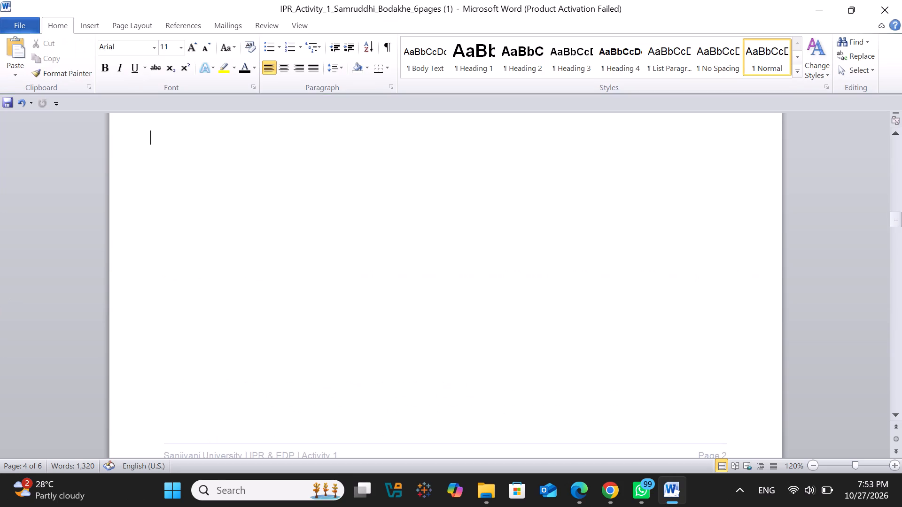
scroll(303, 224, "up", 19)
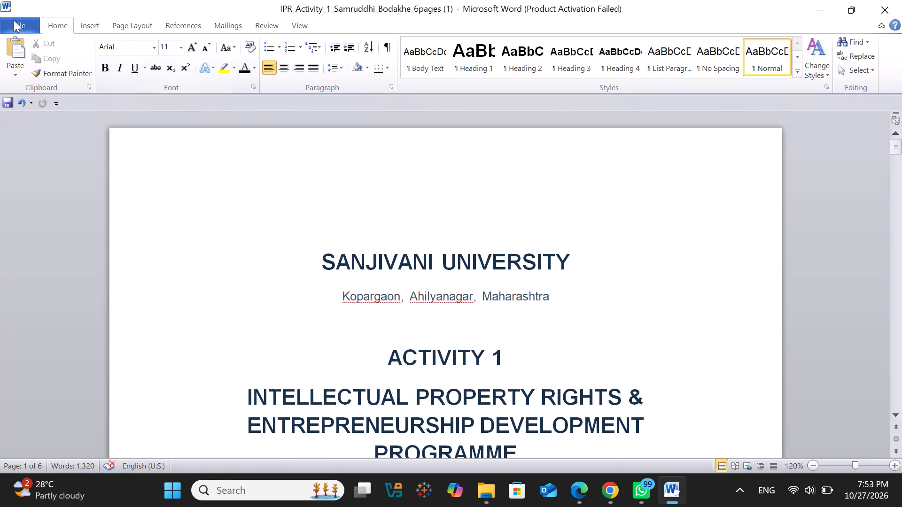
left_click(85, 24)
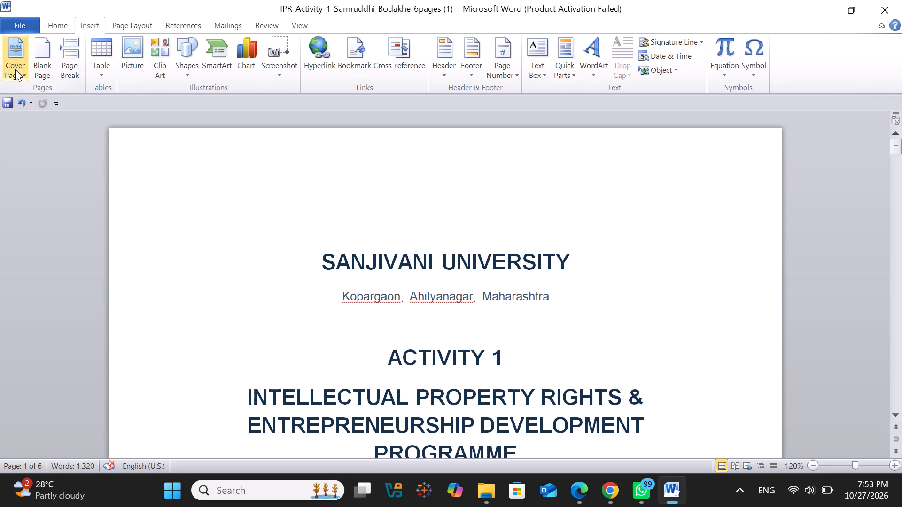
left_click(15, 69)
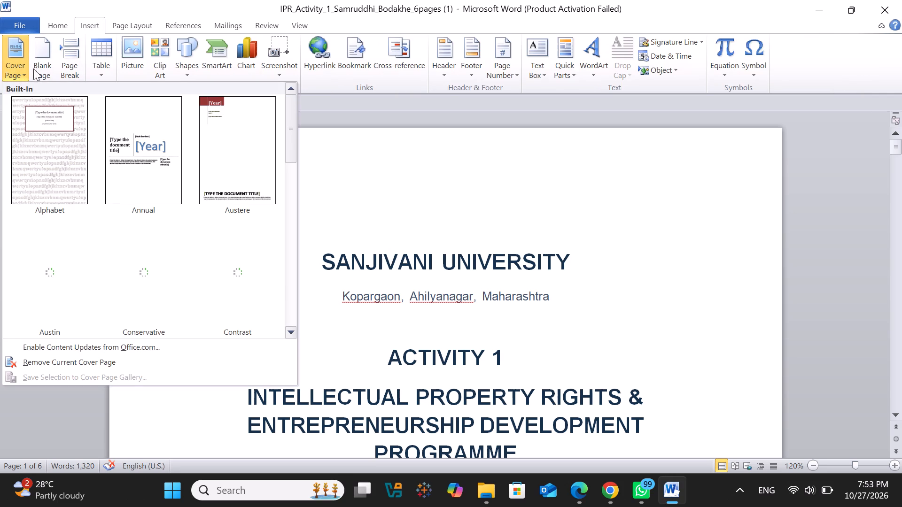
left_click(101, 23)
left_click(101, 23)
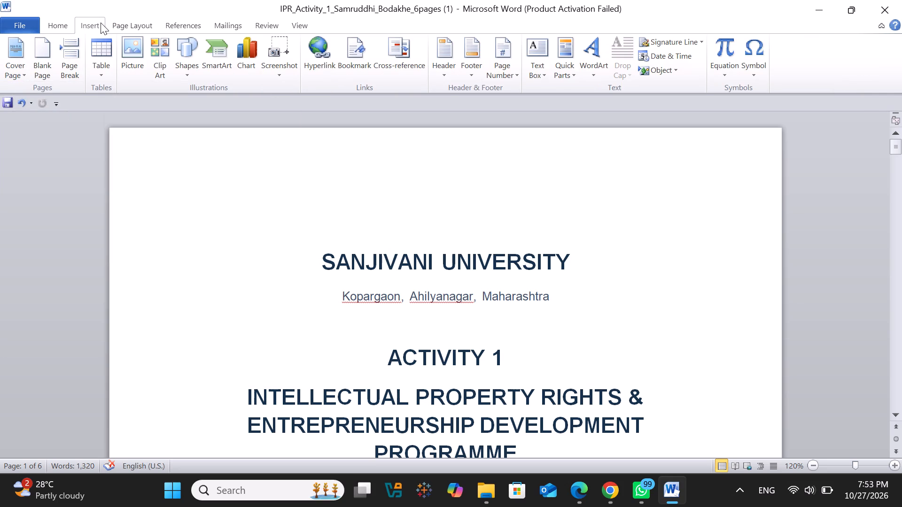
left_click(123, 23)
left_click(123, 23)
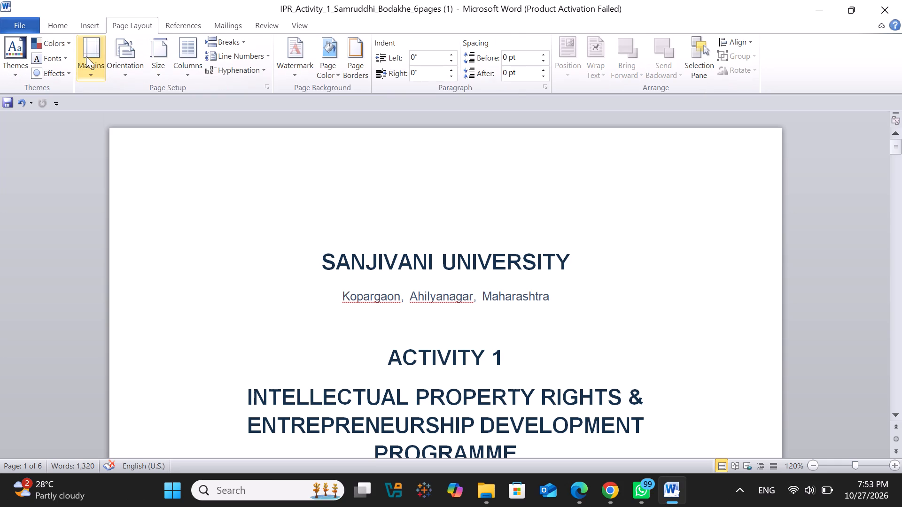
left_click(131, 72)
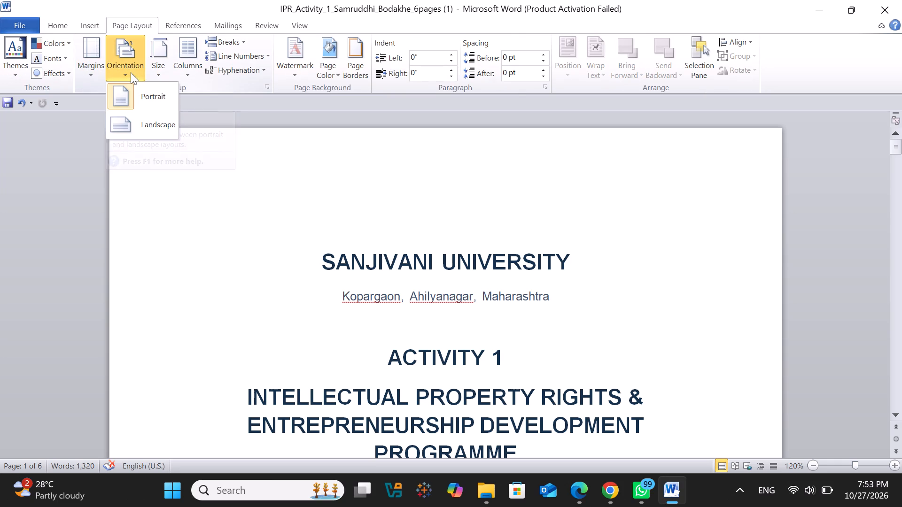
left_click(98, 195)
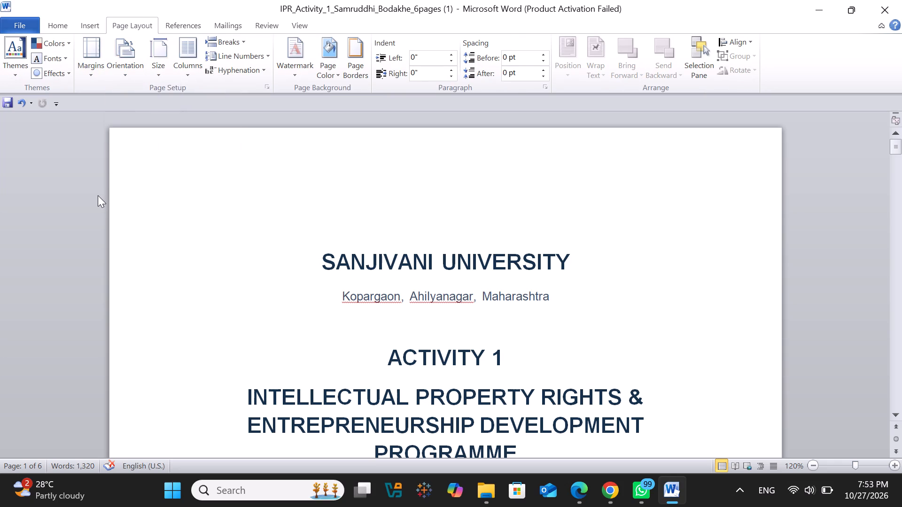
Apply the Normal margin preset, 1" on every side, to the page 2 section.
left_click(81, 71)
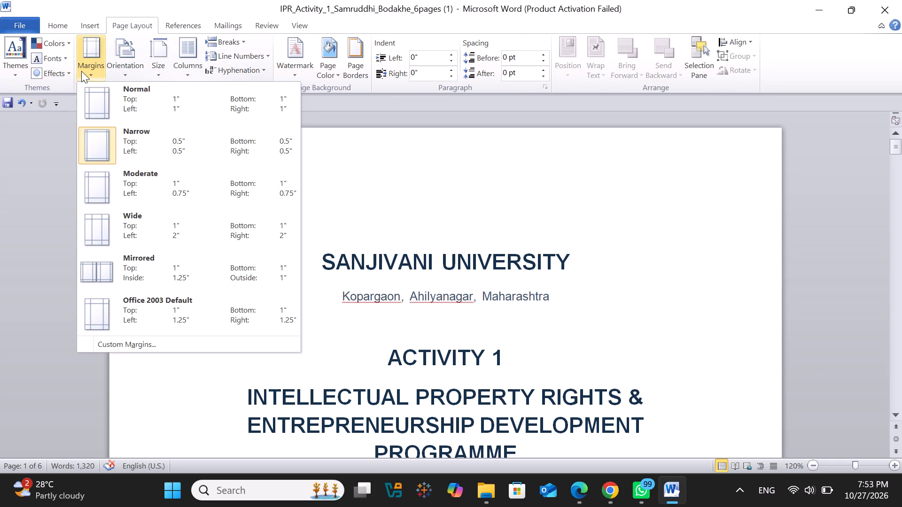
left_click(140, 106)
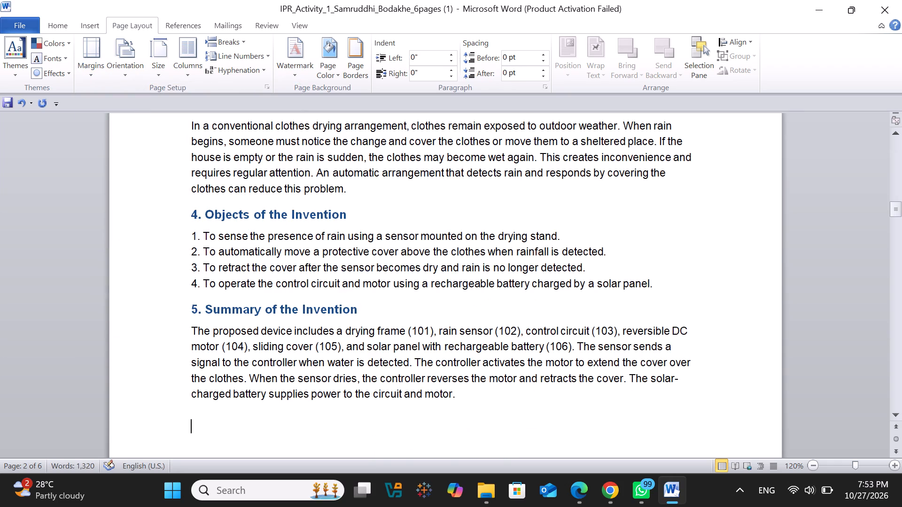
Add a Box page border with a solid ½ pt line in automatic colour to the whole document.
scroll(169, 223, "down", 2)
scroll(169, 223, "up", 9)
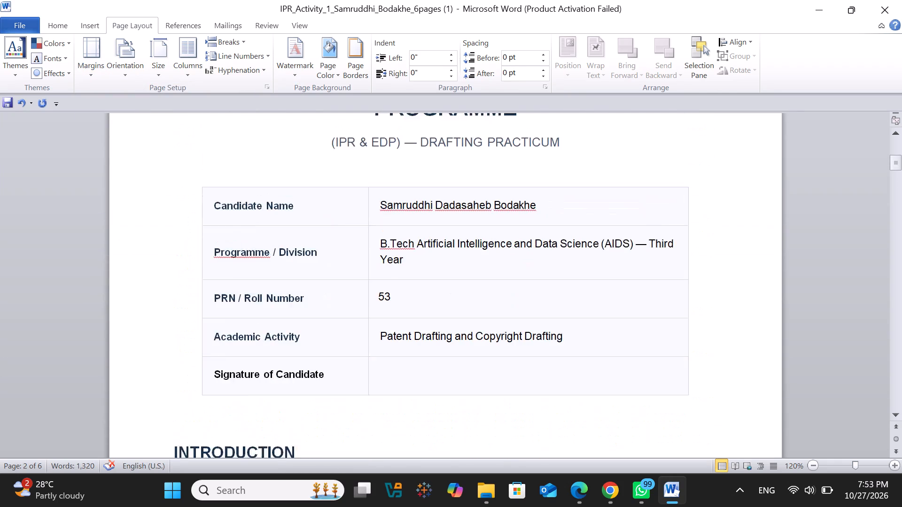
scroll(169, 223, "up", 2)
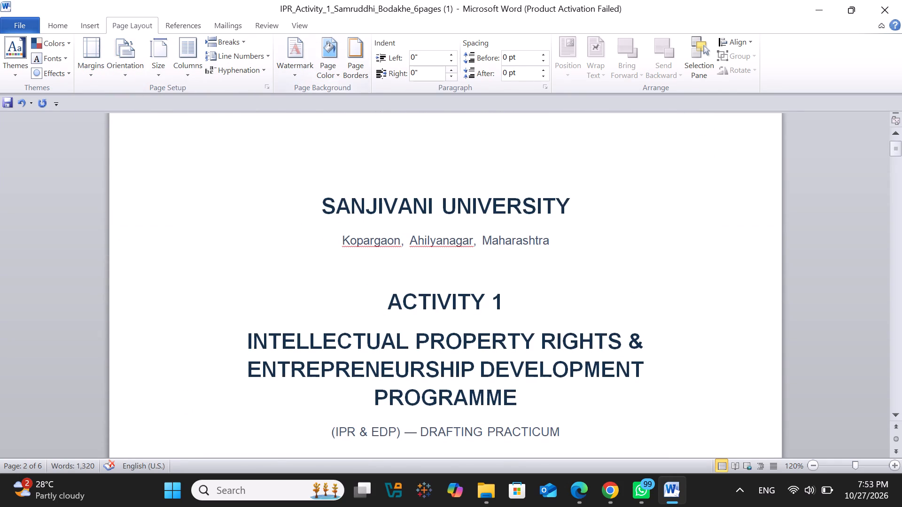
left_click(362, 59)
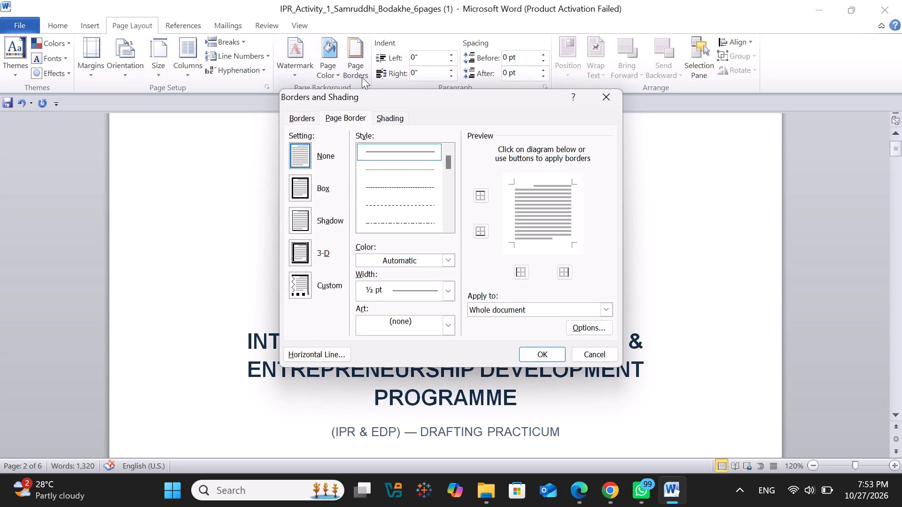
left_click(302, 183)
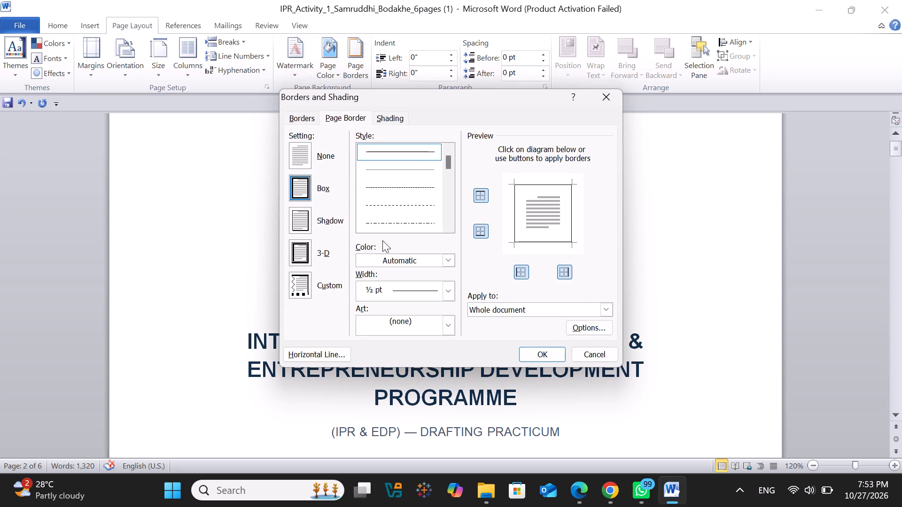
left_click(546, 353)
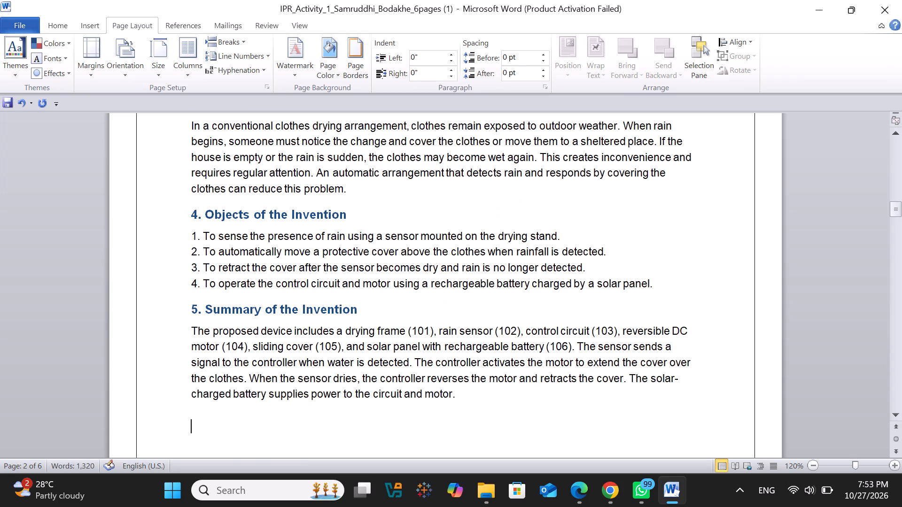
Check how the page border sits against the text, headers and footers from the cover page to page 4.
scroll(525, 347, "up", 9)
scroll(525, 347, "right", 1)
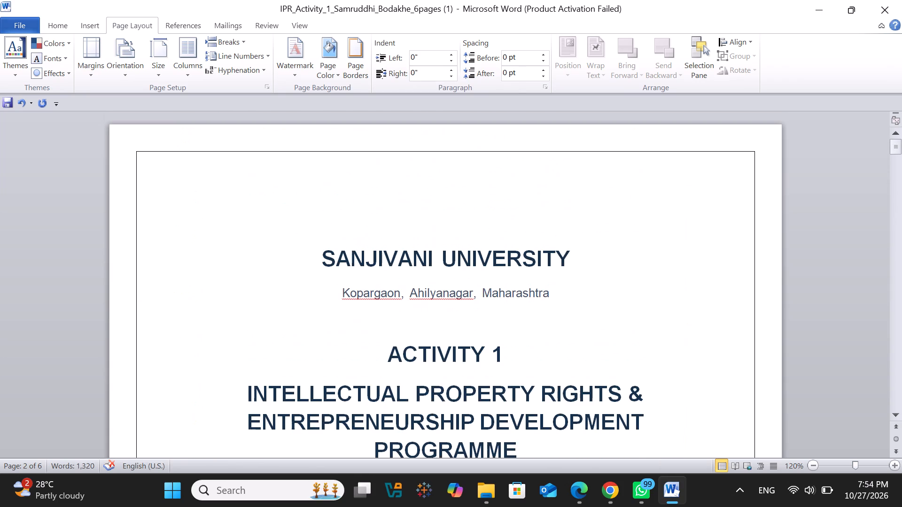
scroll(525, 347, "down", 19)
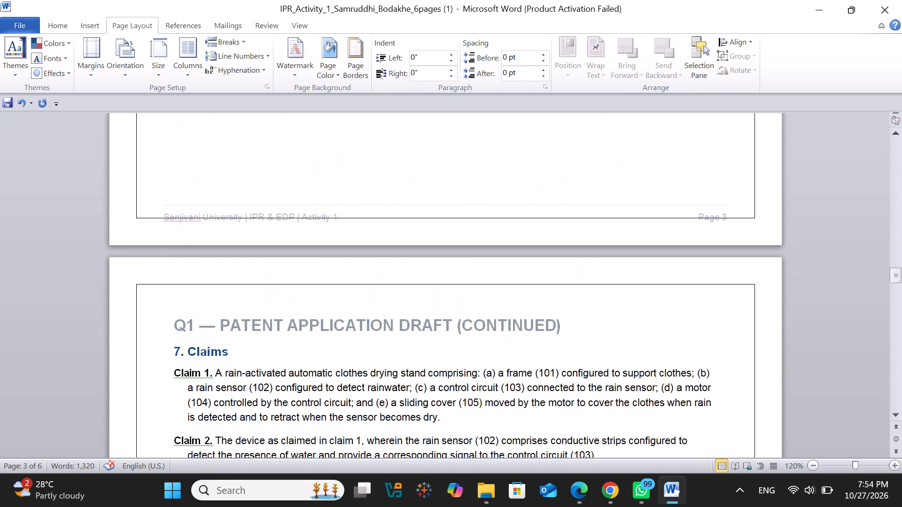
scroll(525, 347, "up", 2)
scroll(525, 347, "down", 1)
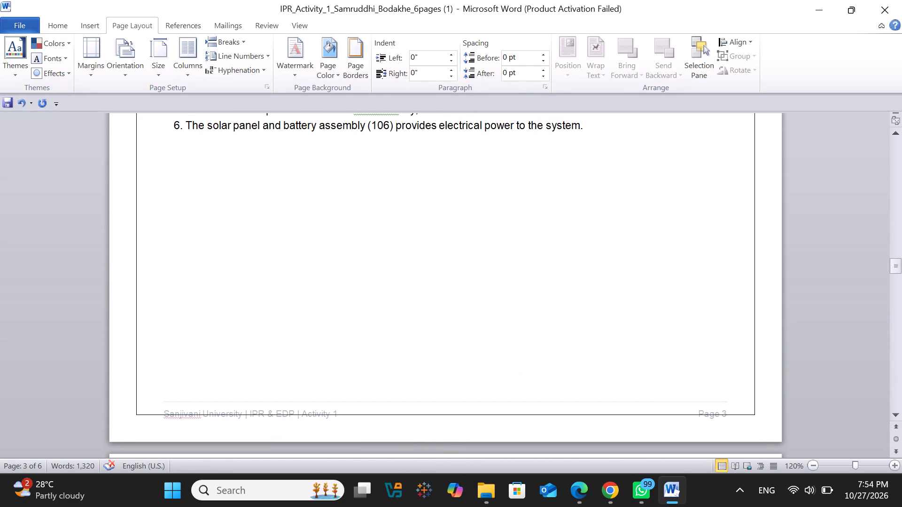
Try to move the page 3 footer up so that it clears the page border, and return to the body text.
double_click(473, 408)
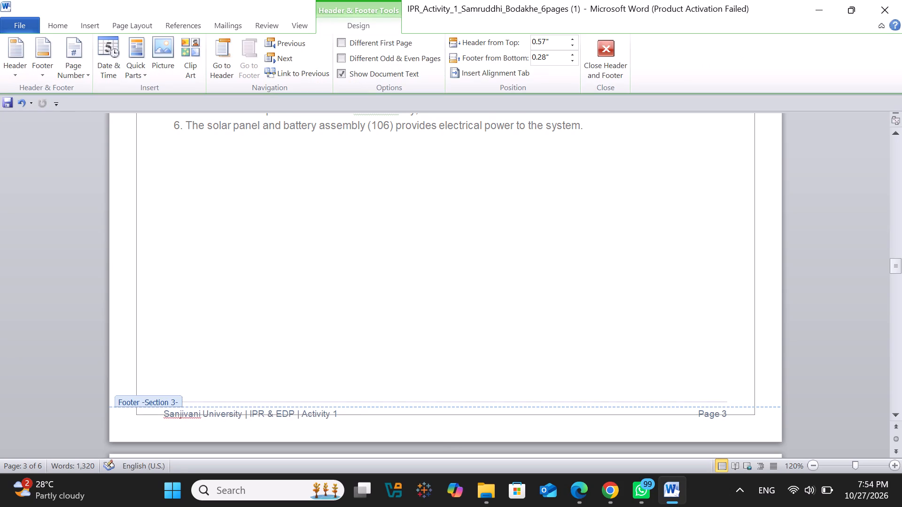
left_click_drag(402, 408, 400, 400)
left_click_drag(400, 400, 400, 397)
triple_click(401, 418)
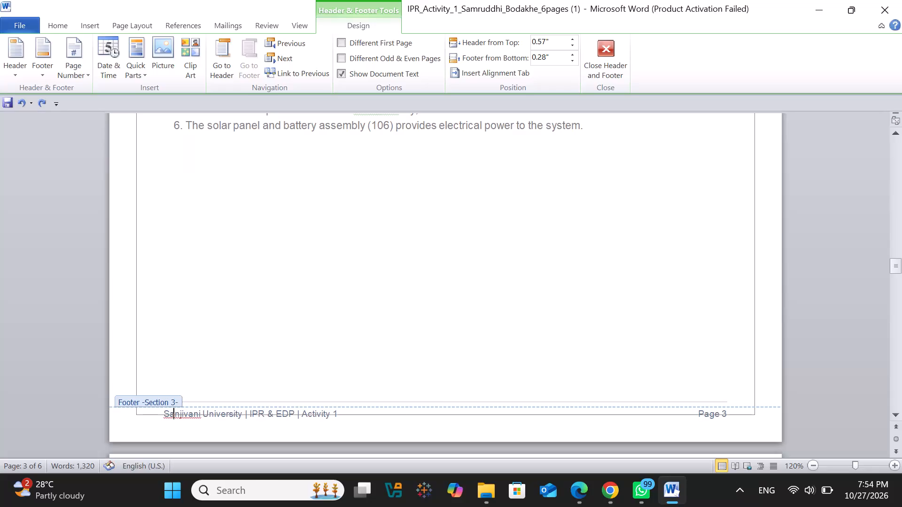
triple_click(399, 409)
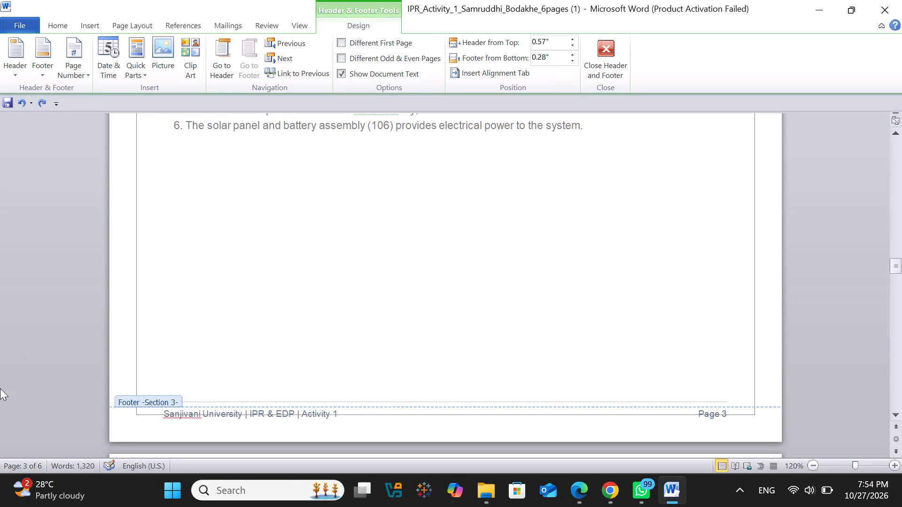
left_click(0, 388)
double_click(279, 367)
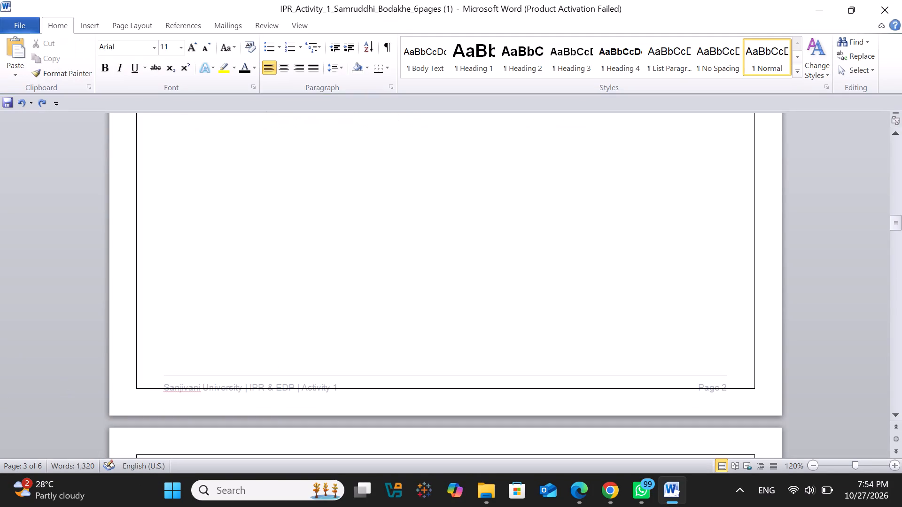
Apply the Narrow margin preset, 0.5" on every side, to the page 2 section.
left_click(179, 27)
left_click(149, 28)
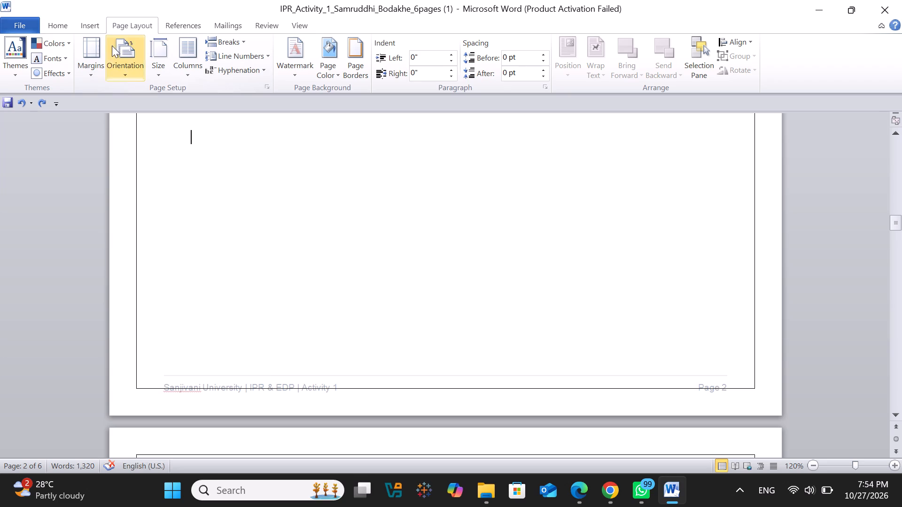
left_click(90, 73)
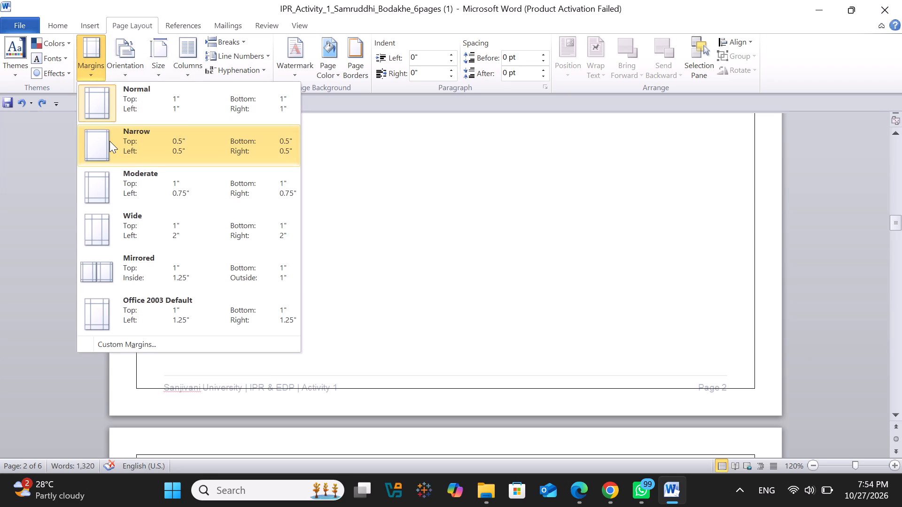
left_click(109, 141)
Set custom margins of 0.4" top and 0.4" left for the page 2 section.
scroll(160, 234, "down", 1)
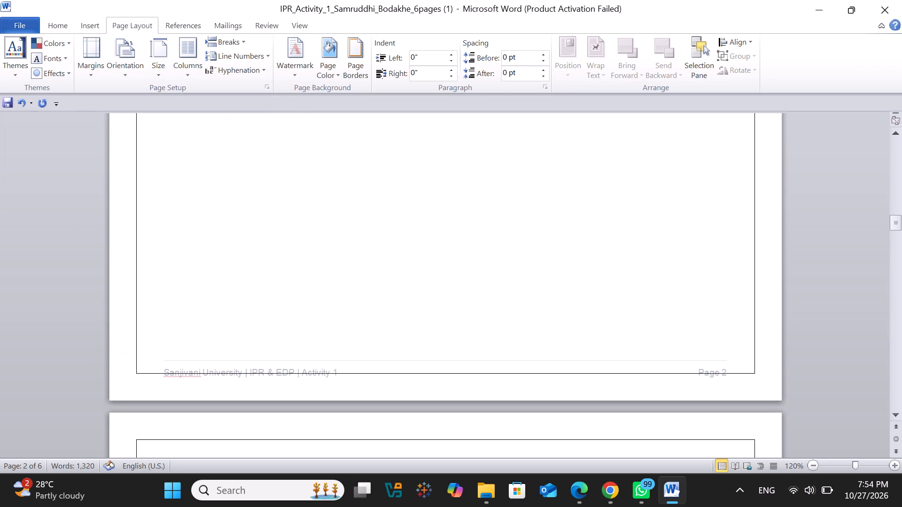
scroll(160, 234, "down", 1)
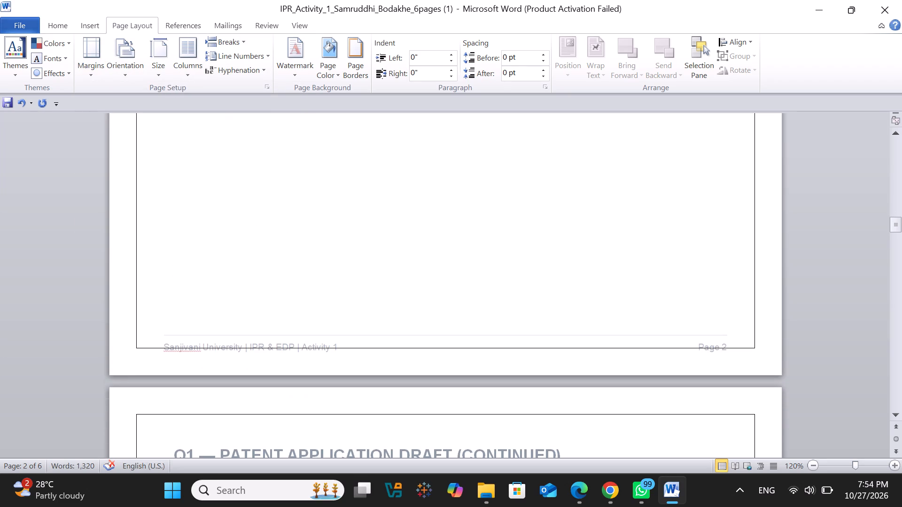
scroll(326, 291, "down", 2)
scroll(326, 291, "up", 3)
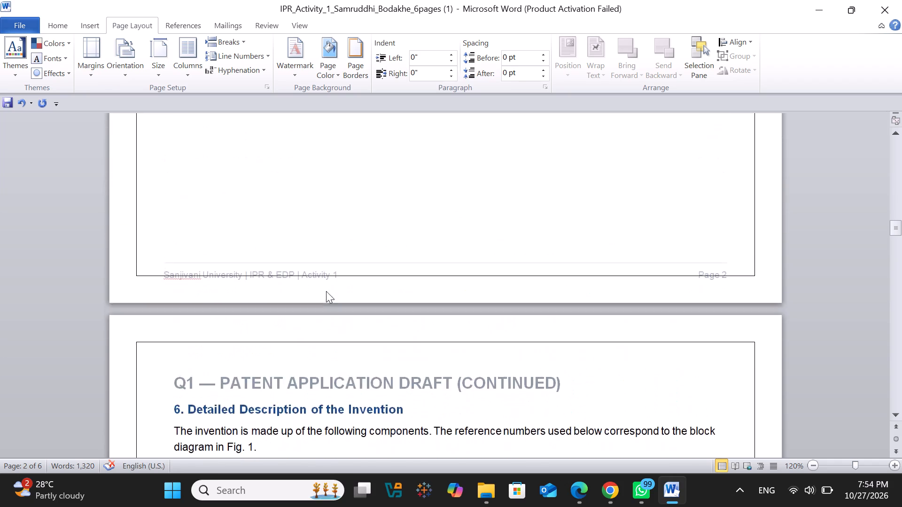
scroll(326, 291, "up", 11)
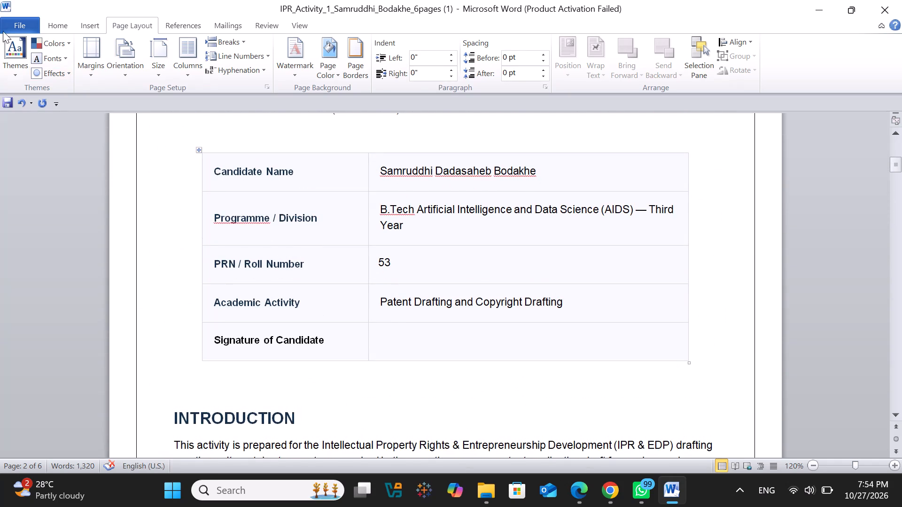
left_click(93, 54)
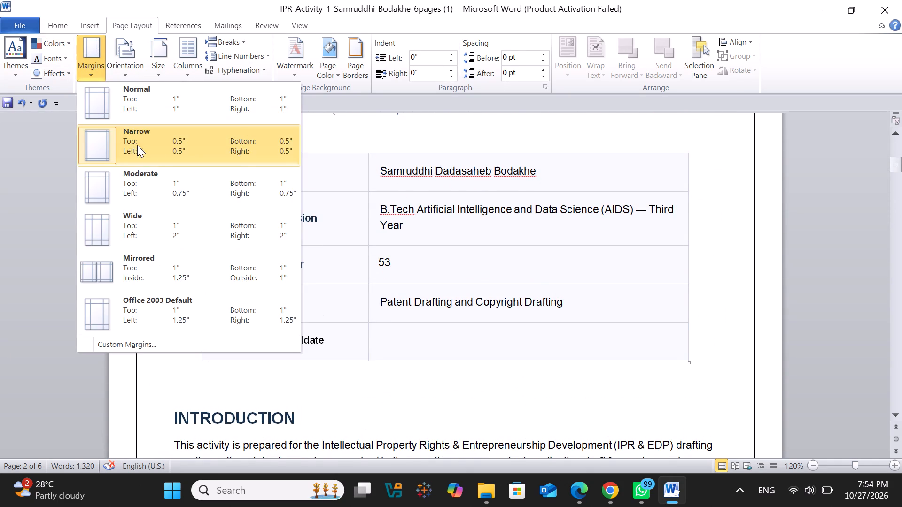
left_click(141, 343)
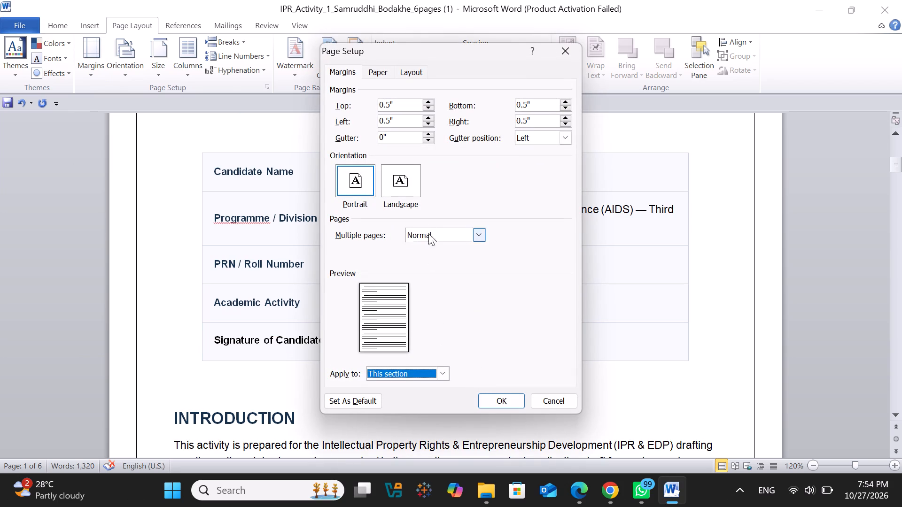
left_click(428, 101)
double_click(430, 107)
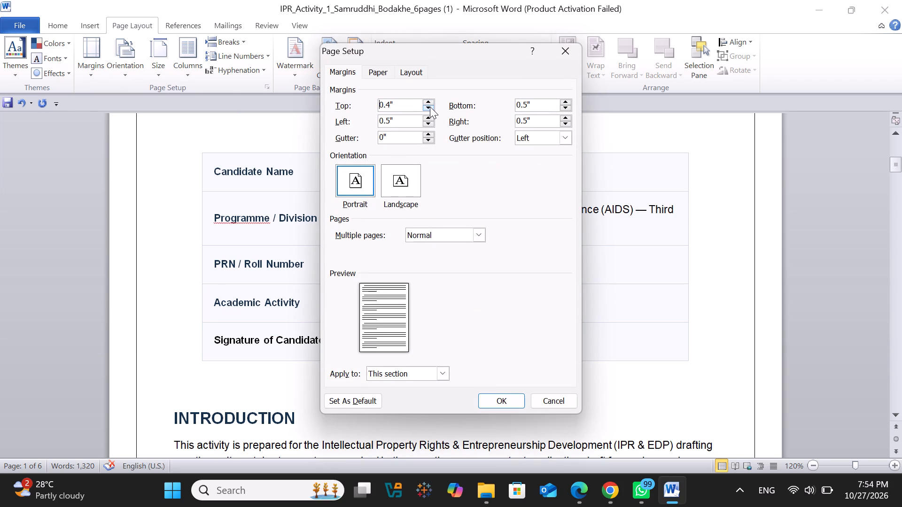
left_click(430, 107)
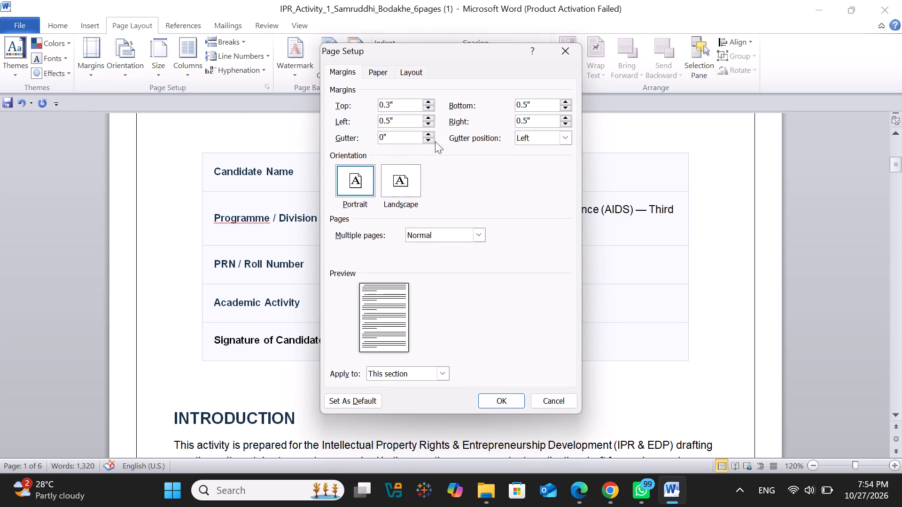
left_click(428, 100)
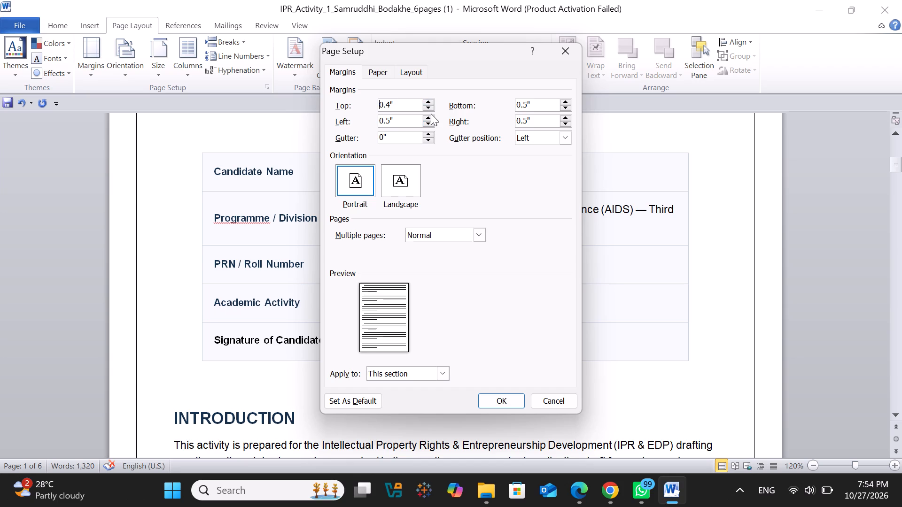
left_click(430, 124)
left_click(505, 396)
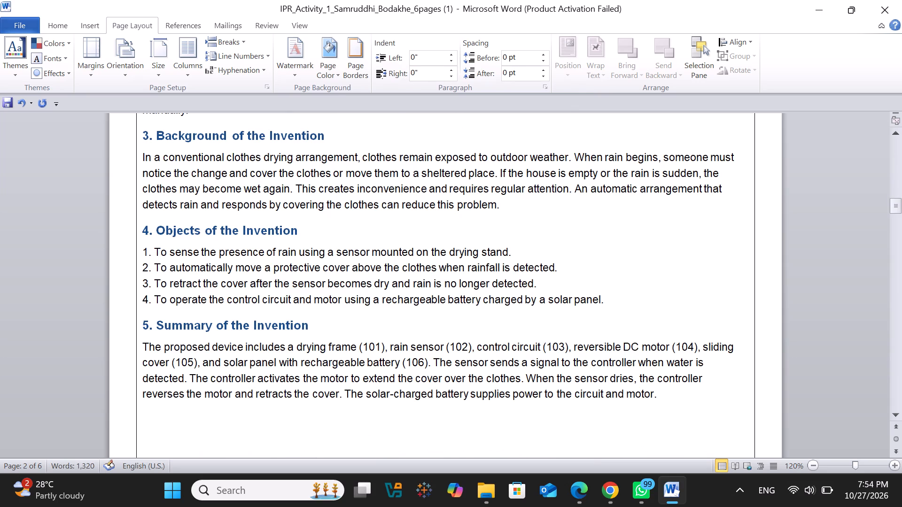
Check how the page 2 header, body text and footer sit against the page border and compare with page 1.
scroll(419, 341, "down", 5)
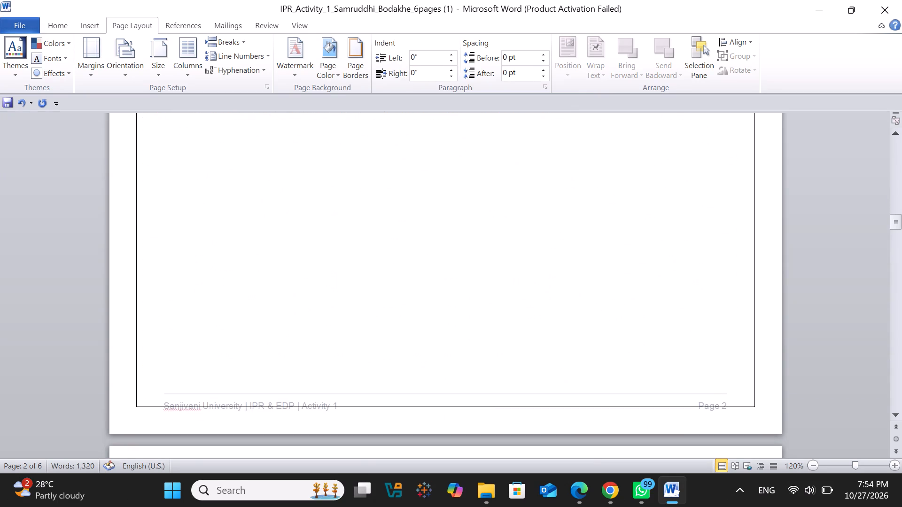
scroll(381, 365, "up", 7)
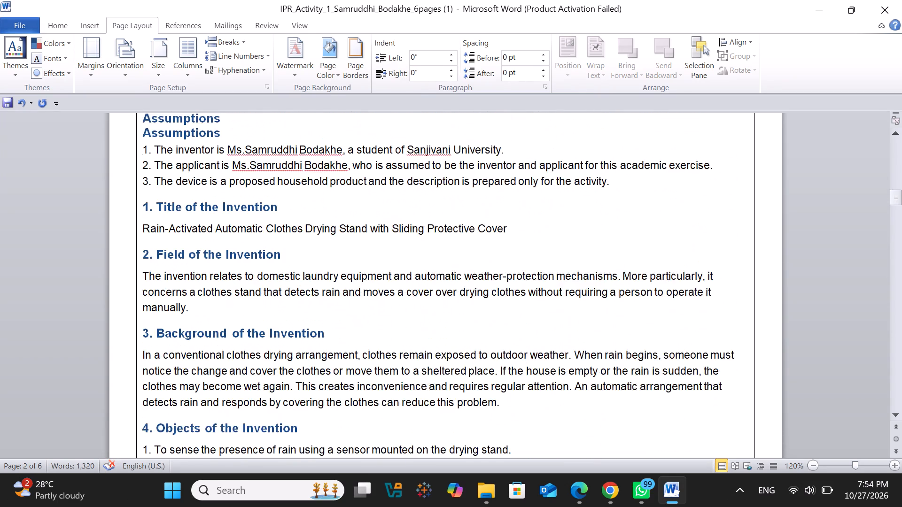
scroll(381, 365, "up", 7)
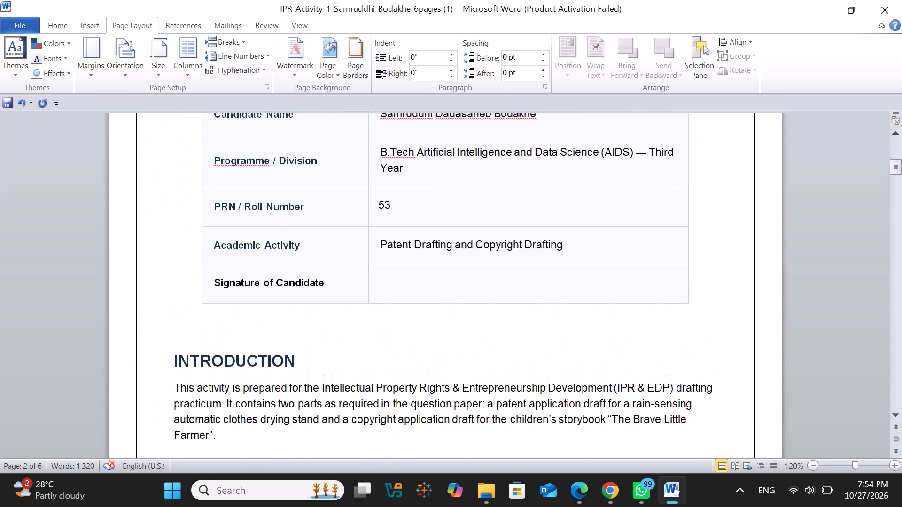
scroll(381, 365, "up", 3)
scroll(381, 365, "down", 5)
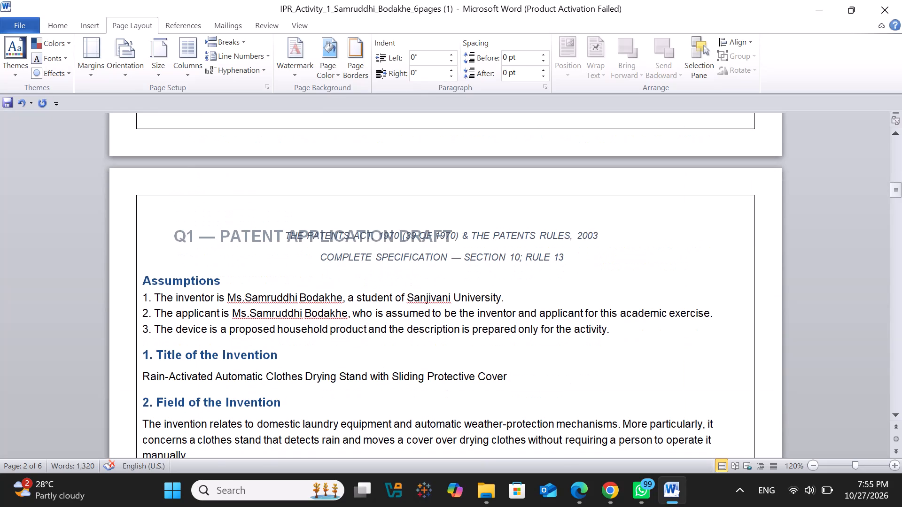
scroll(381, 365, "down", 3)
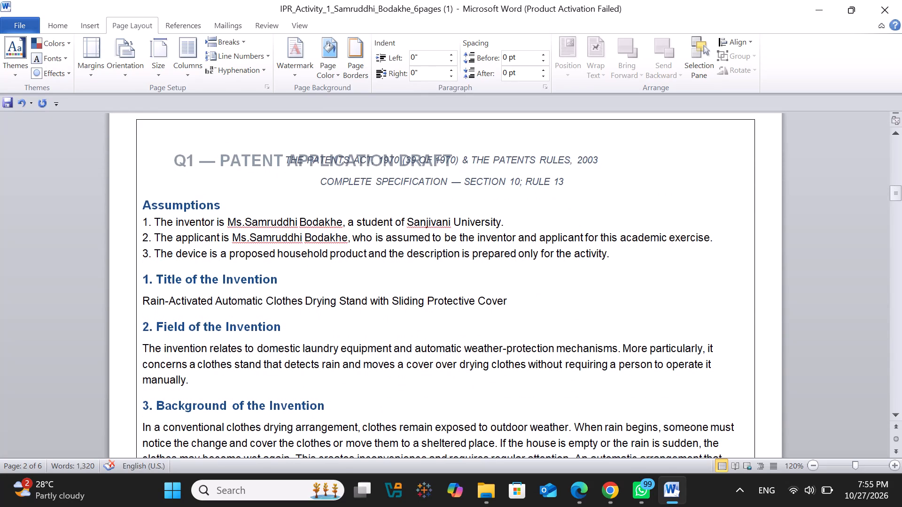
Apply the Normal margin preset, 1" on every side, to the page 2 section.
left_click(99, 73)
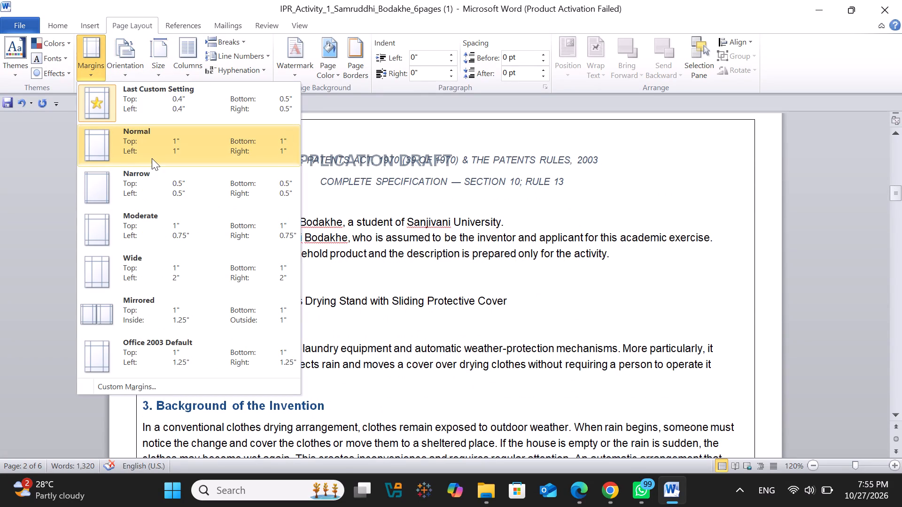
left_click(152, 158)
Clear the page label in the page 2 footer's text box and re-enter it as "Page 2".
scroll(345, 261, "up", 3)
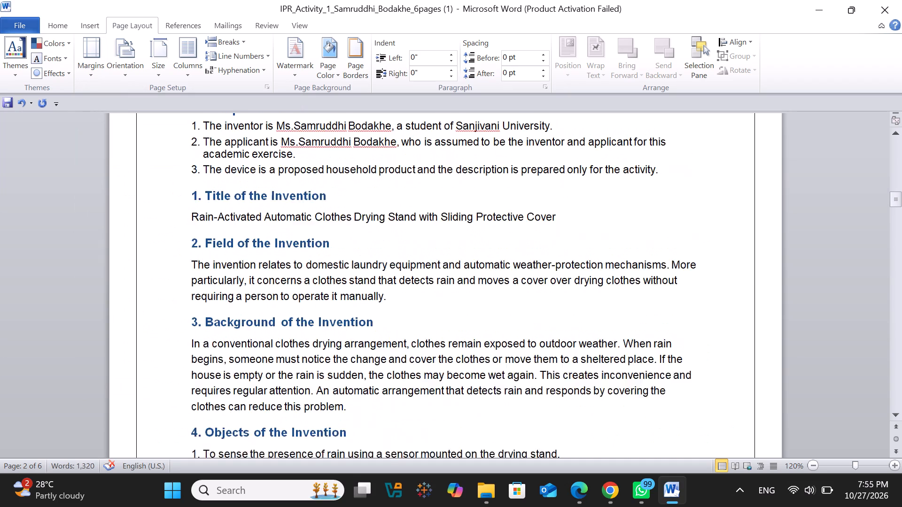
scroll(345, 261, "up", 2)
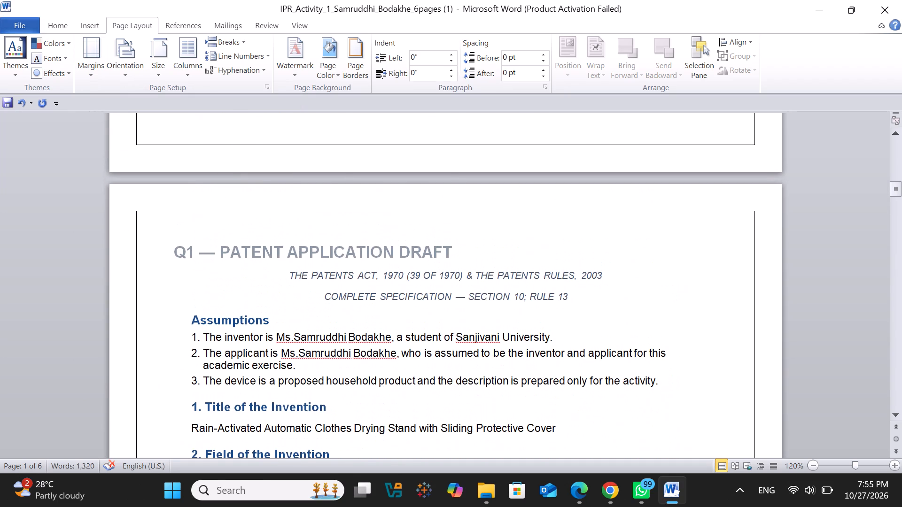
scroll(677, 363, "down", 5)
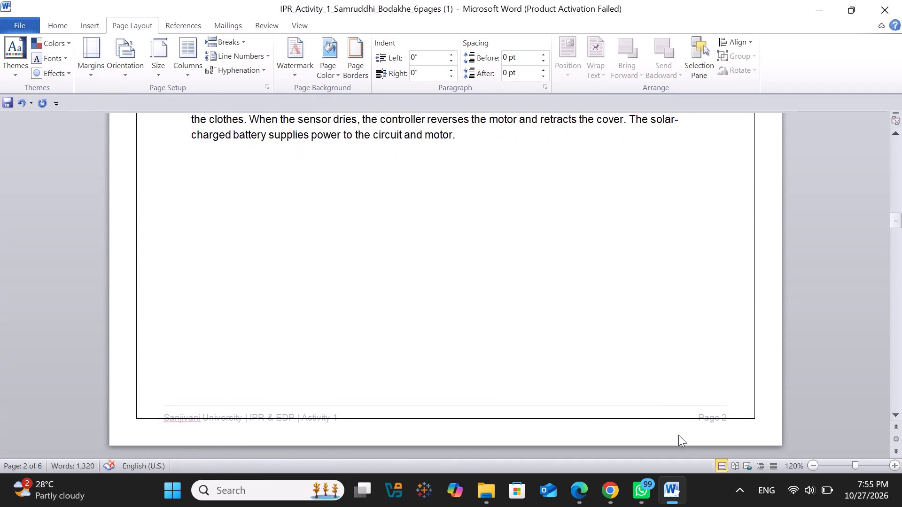
triple_click(710, 418)
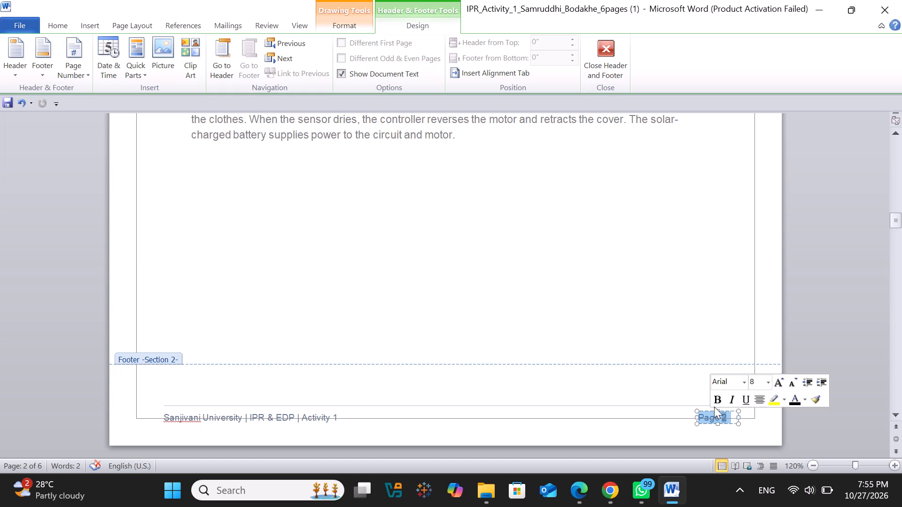
left_click_drag(715, 410, 717, 415)
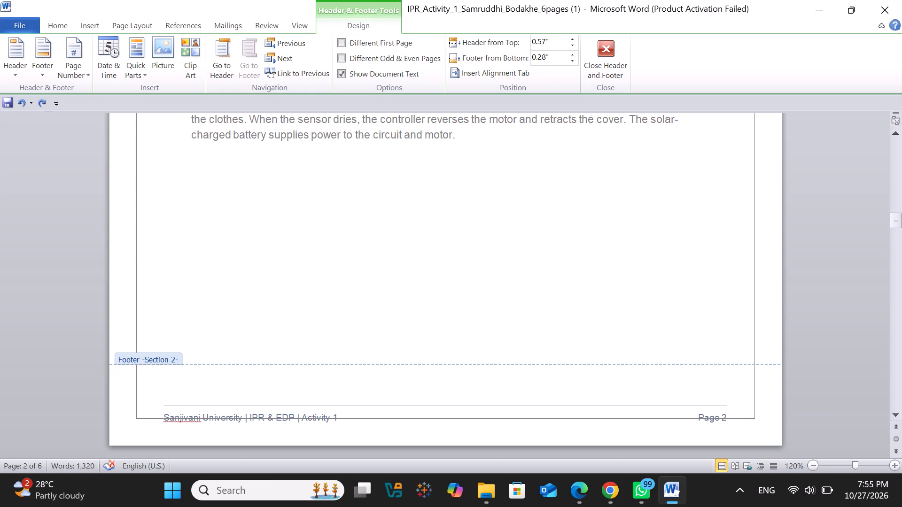
left_click_drag(717, 415, 717, 419)
double_click(717, 419)
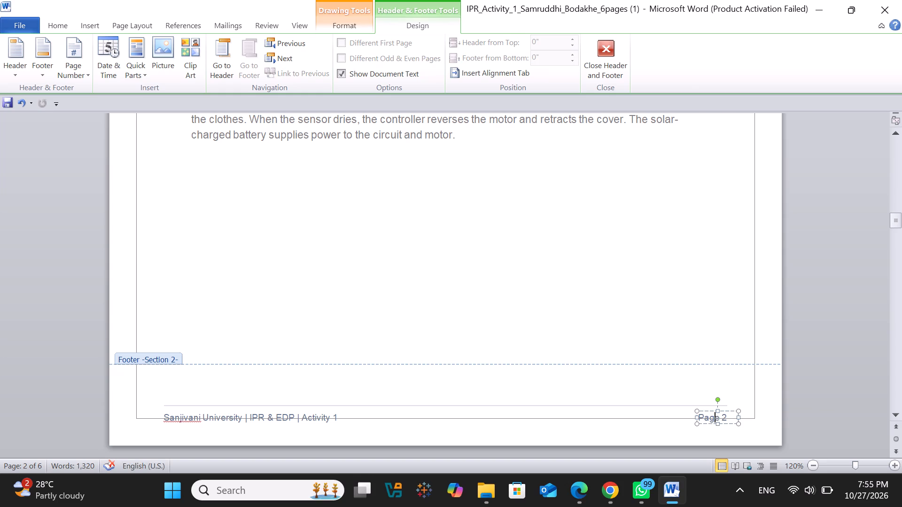
key("BackSpace")
key("BackSpace")
key("BackSpace")
key("Right")
key("Right")
key("Right")
key("BackSpace")
key("BackSpace")
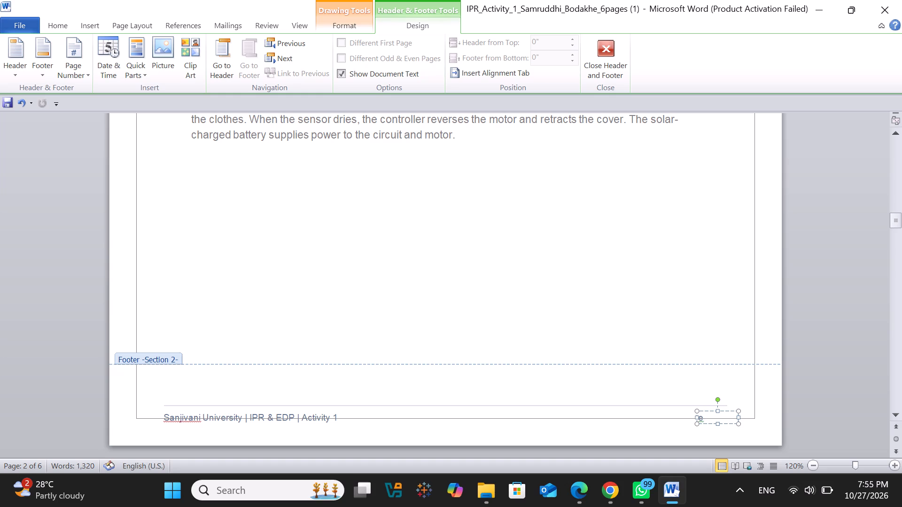
key("BackSpace")
key("BackSpace")
key("BackSpace")
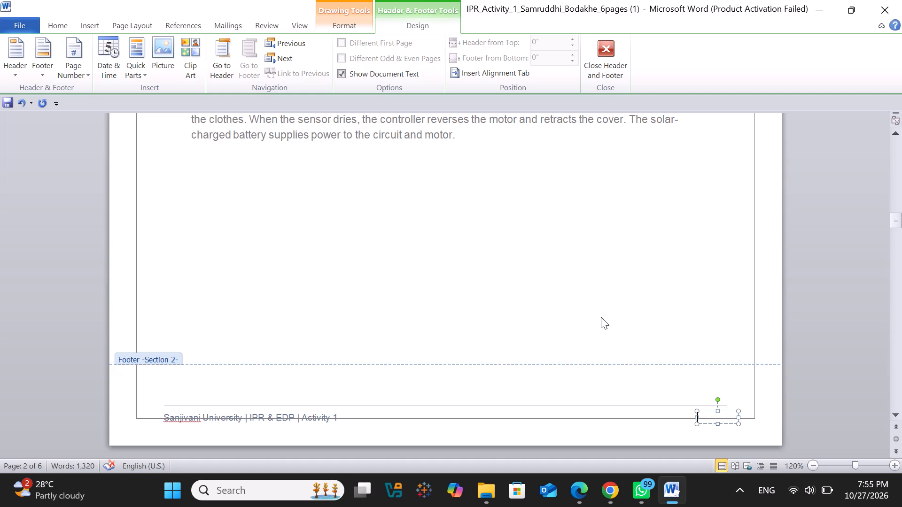
left_click(601, 317)
type("page")
key("space")
type("2")
Extend the "Page 2" footer text box upward so that its label clears the page border.
left_click_drag(718, 412, 719, 406)
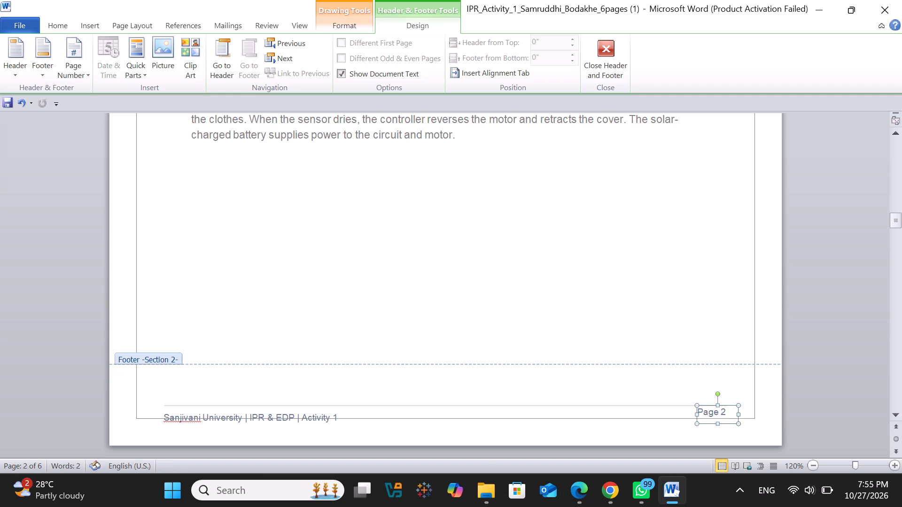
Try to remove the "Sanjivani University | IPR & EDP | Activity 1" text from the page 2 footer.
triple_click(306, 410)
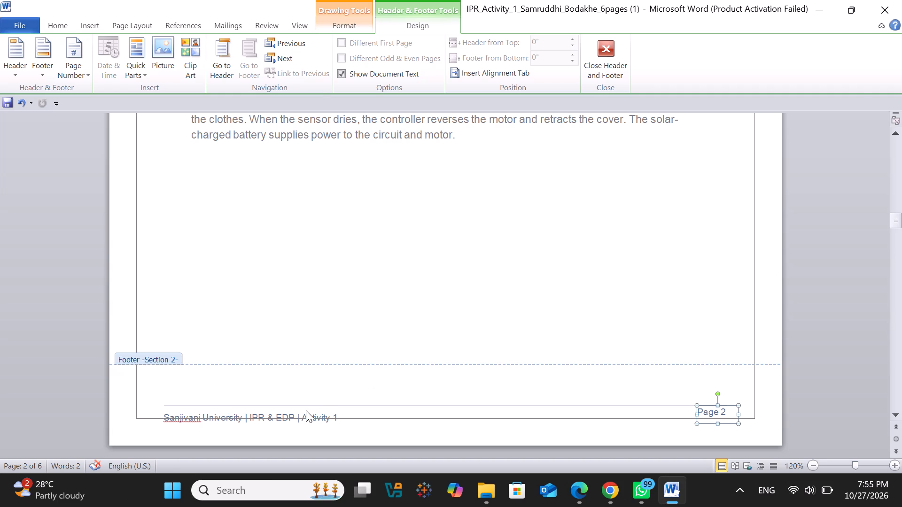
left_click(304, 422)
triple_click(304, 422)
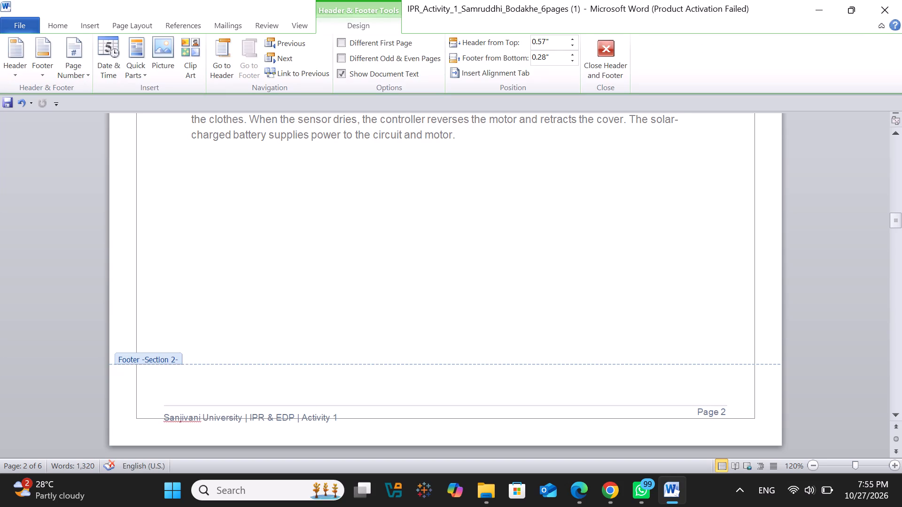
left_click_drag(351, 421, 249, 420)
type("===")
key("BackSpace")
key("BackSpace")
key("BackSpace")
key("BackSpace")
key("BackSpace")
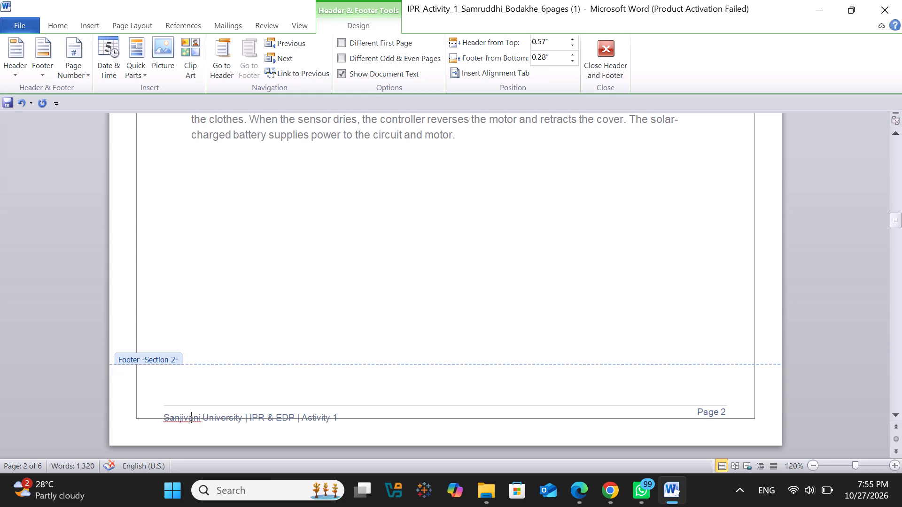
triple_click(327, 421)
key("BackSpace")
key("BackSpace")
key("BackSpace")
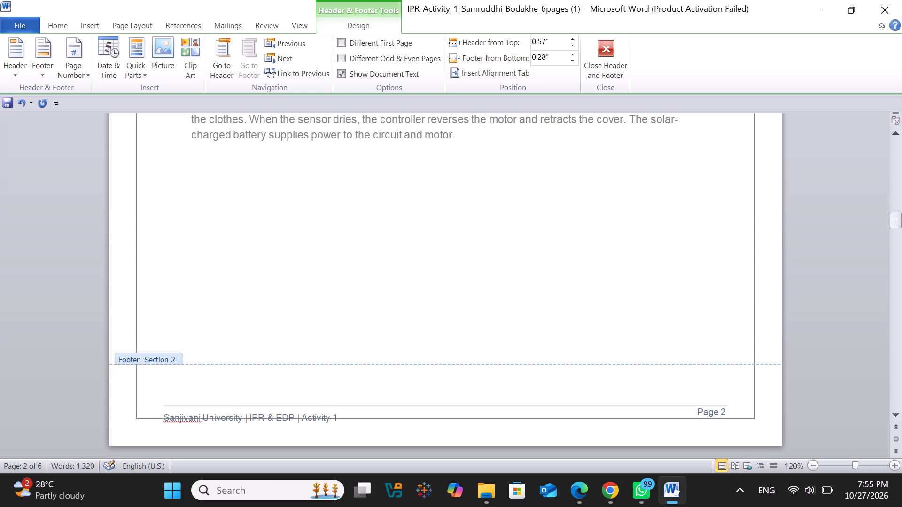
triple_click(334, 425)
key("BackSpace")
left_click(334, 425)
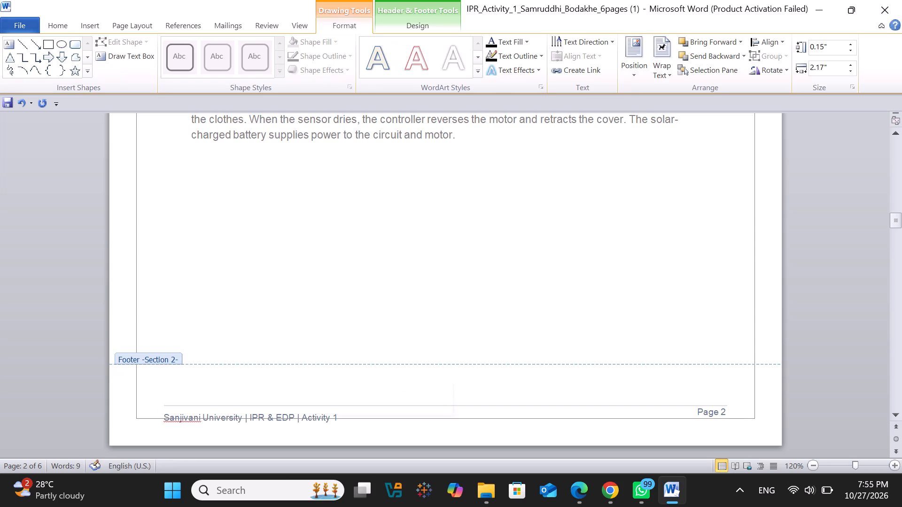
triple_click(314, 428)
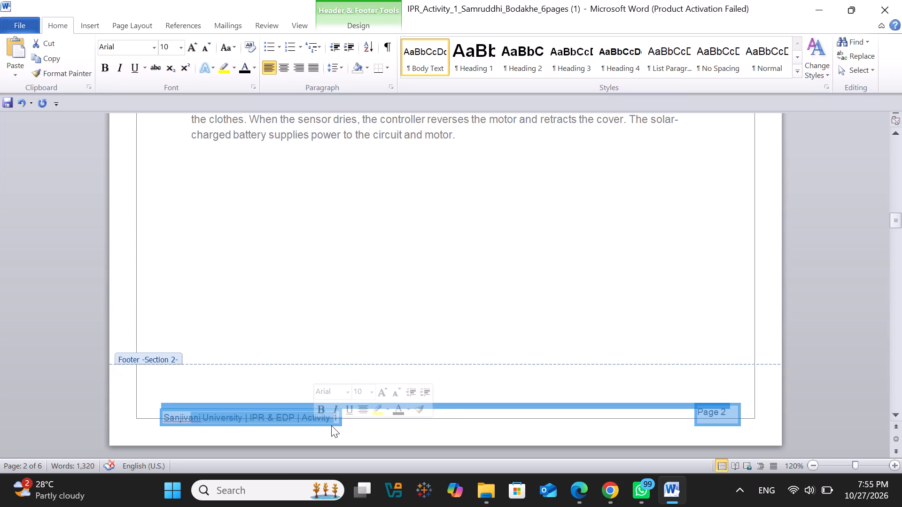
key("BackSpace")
Delete all text in the "Sanjivani University | IPR & EDP | Activity 1" text box of the page 2 footer and return to the body.
left_click(298, 419)
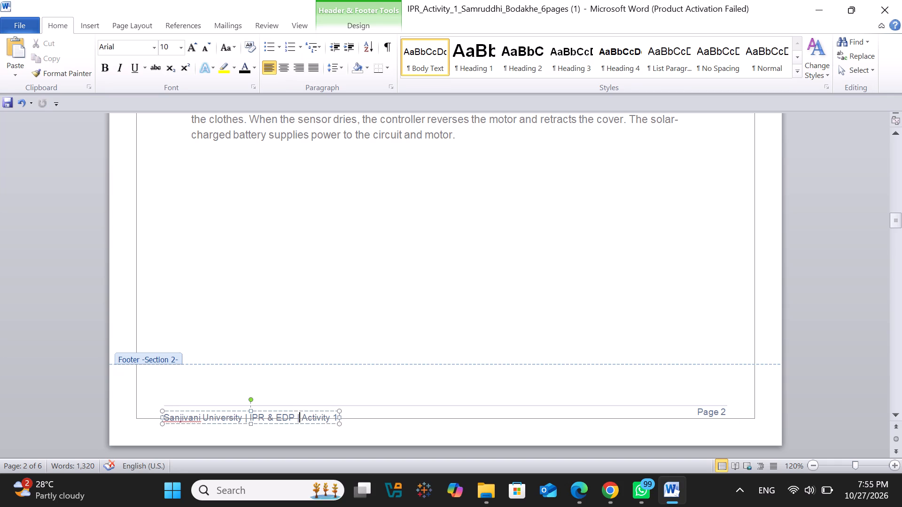
key("ctrl+a")
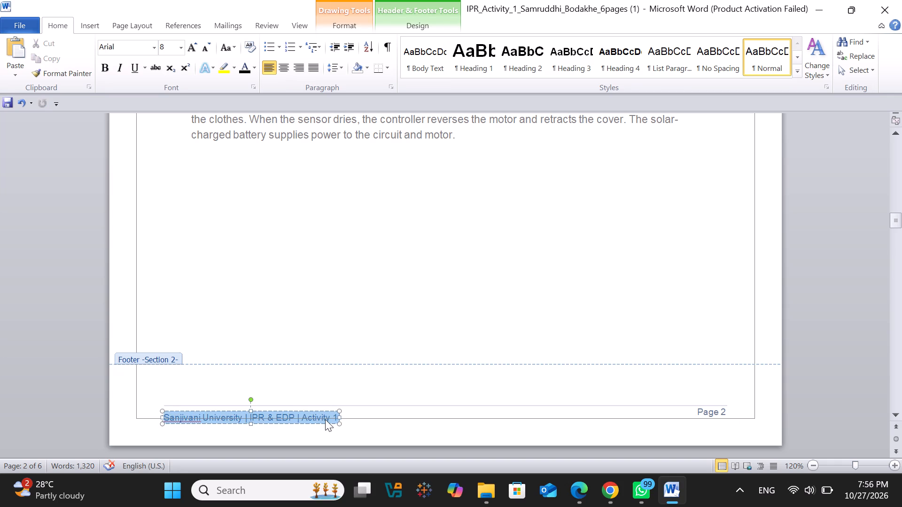
key("BackSpace")
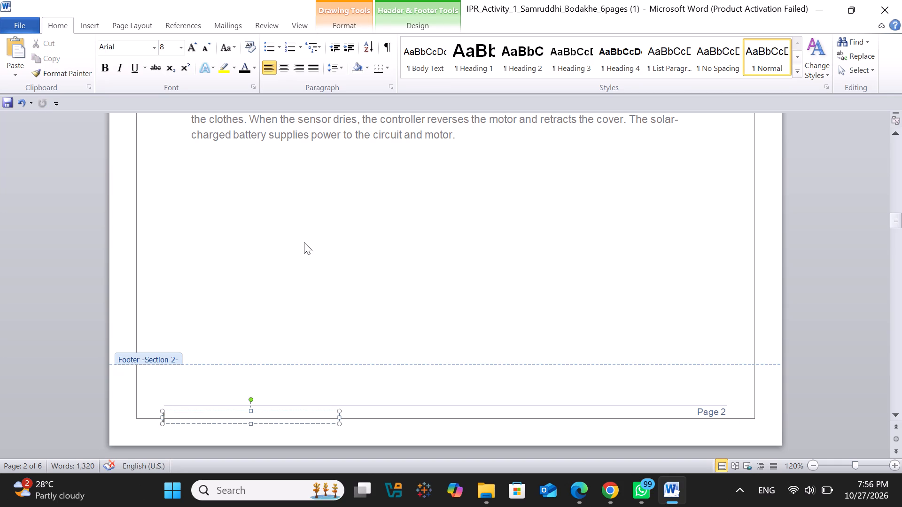
left_click(304, 242)
left_click(313, 340)
double_click(337, 261)
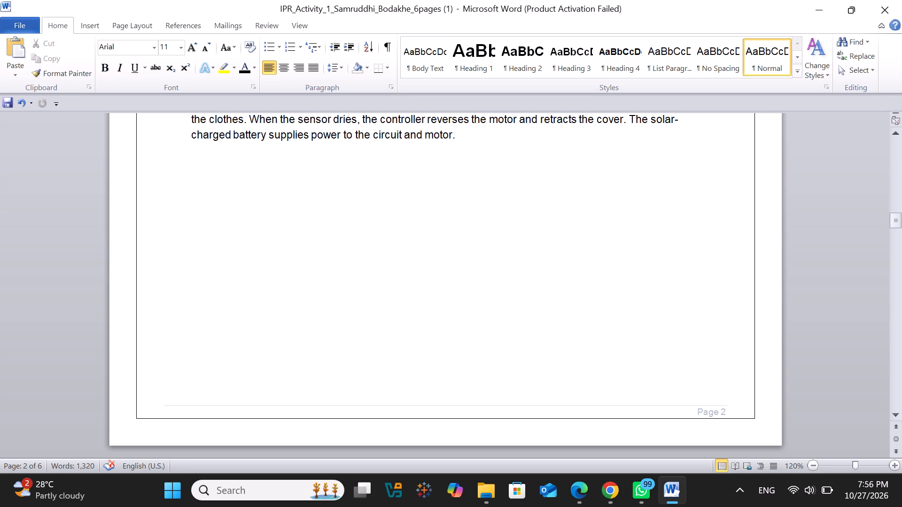
Delete the "Sanjivani University | IPR & EDP | Activity 1" text from its text box in the page 3 footer.
scroll(343, 364, "down", 10)
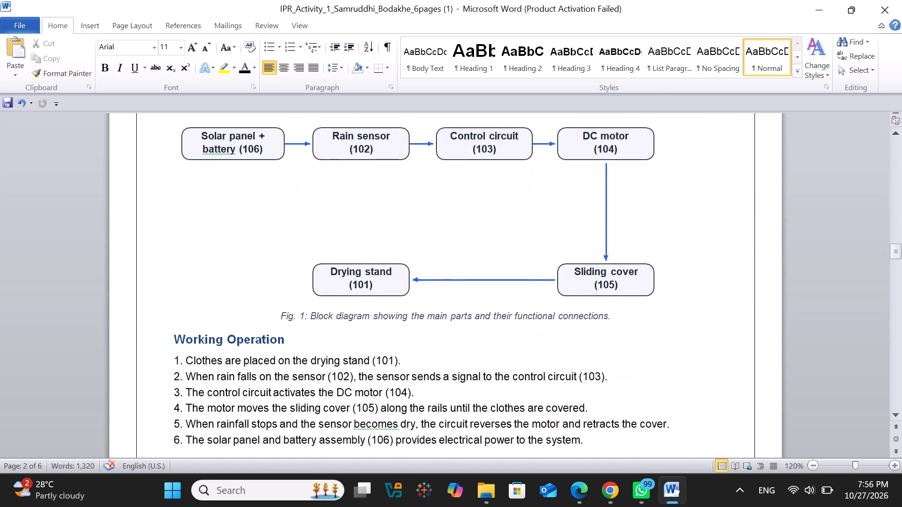
scroll(343, 364, "down", 5)
triple_click(303, 350)
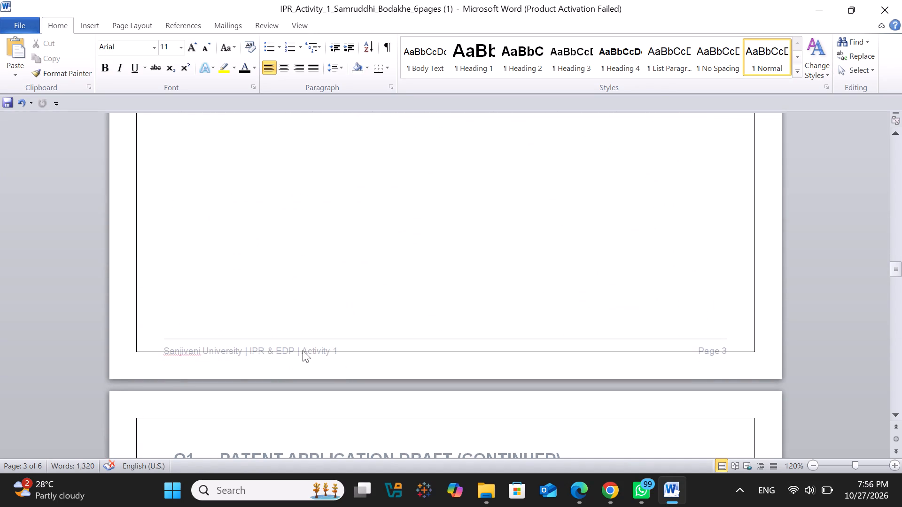
left_click(305, 363)
left_click(303, 352)
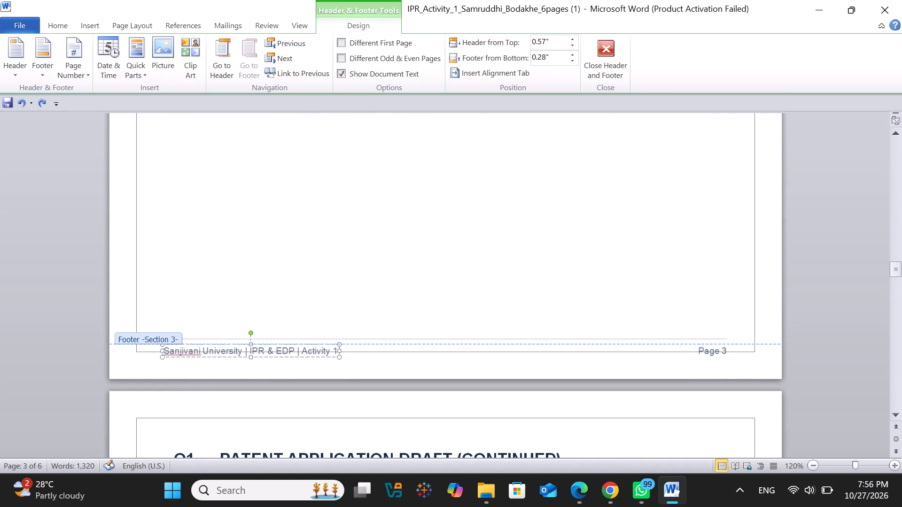
key("ctrl+a")
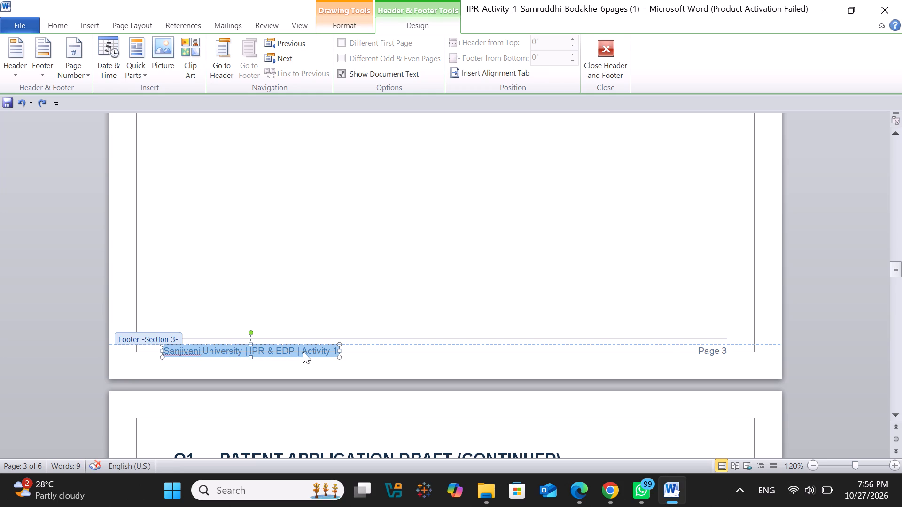
key("BackSpace")
left_click(336, 288)
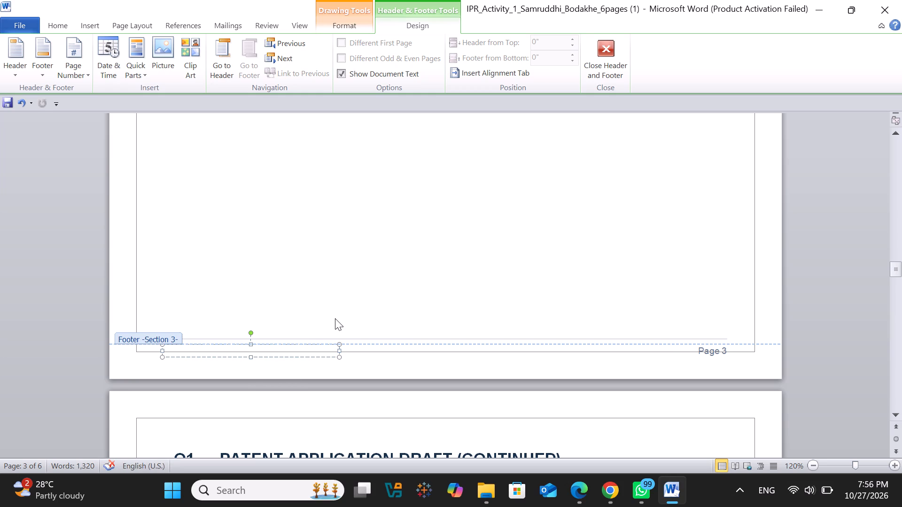
left_click(335, 318)
Extend the "Page 3" footer text box upward so its label clears the page border, and return to the body.
left_click(750, 365)
left_click_drag(750, 365, 742, 364)
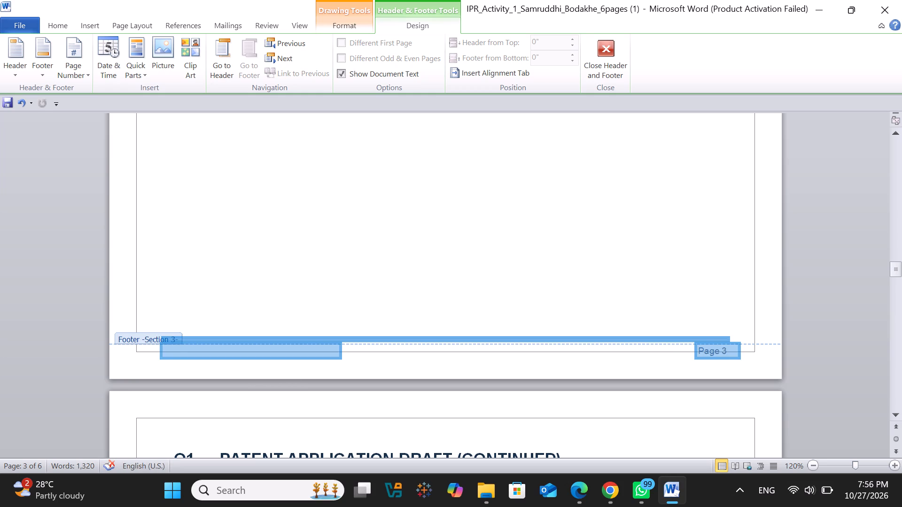
left_click_drag(742, 364, 723, 361)
left_click(723, 361)
left_click(716, 340)
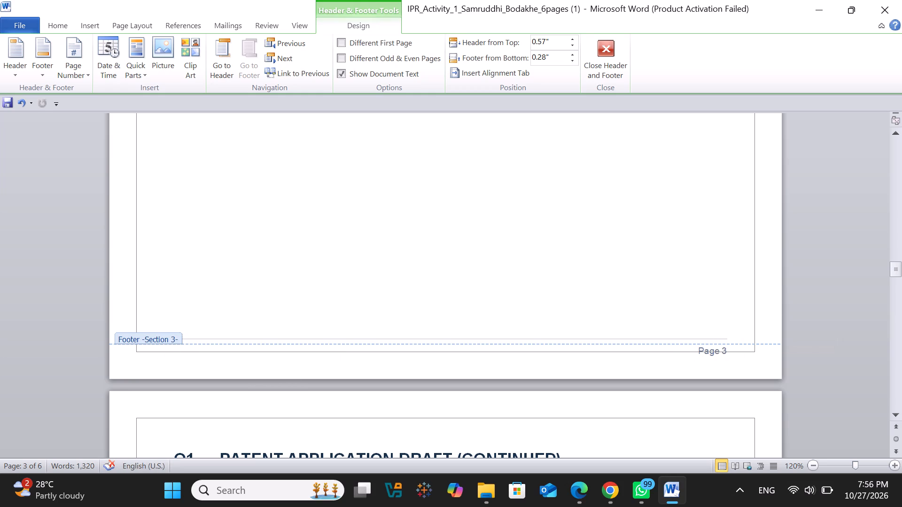
left_click(722, 355)
left_click_drag(717, 345, 715, 338)
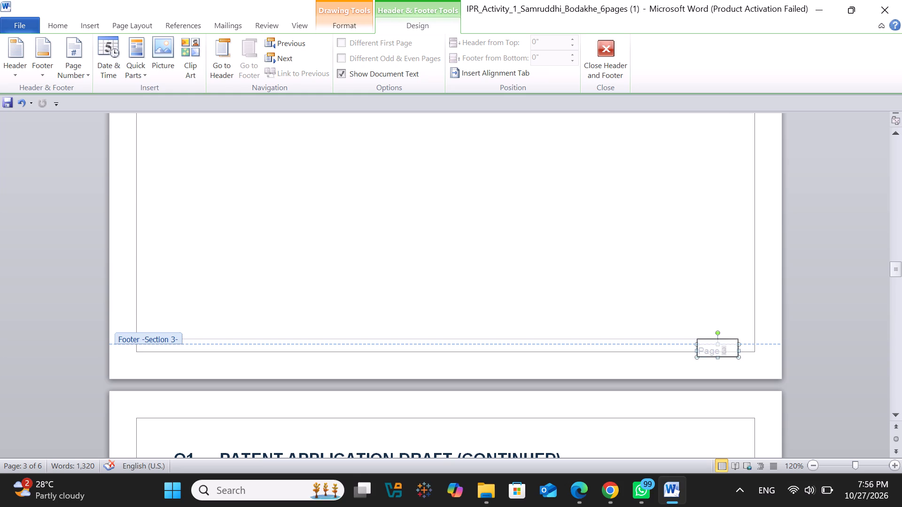
left_click_drag(715, 338, 715, 336)
left_click(607, 417)
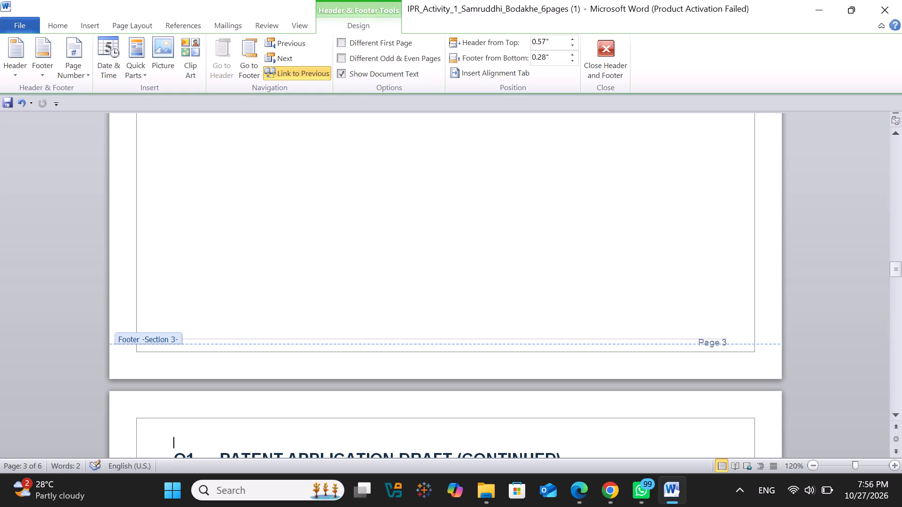
left_click(551, 383)
double_click(506, 281)
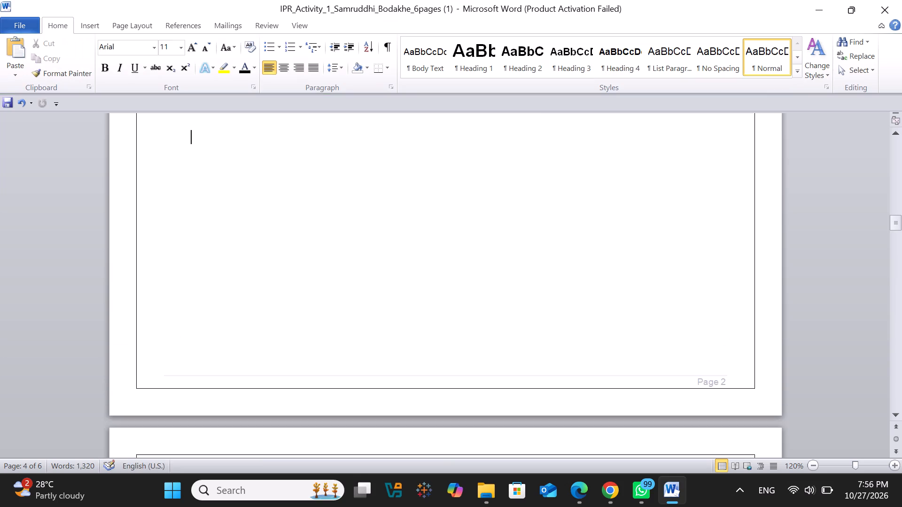
Delete the "Sanjivani University | IPR & EDP | Activity 1" text from its text box in the page 5 footer.
scroll(490, 367, "down", 4)
left_click(490, 367)
scroll(490, 367, "down", 5)
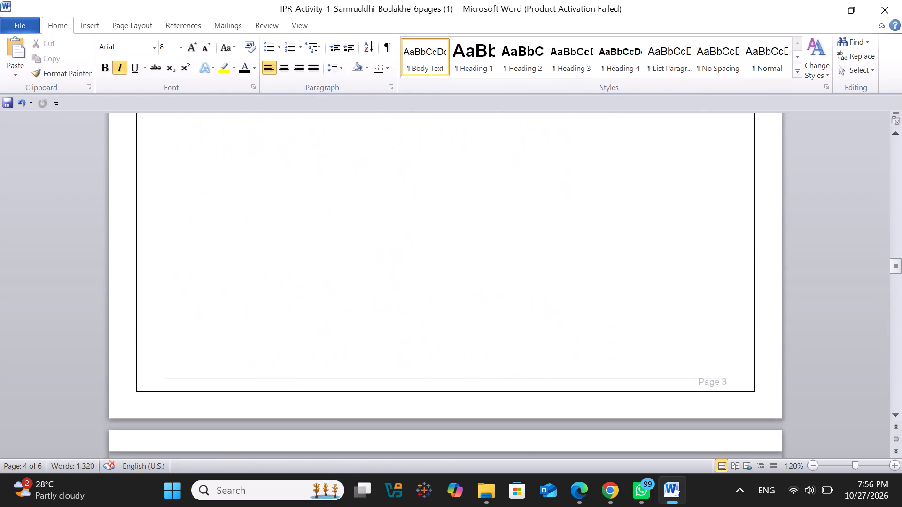
scroll(490, 367, "down", 5)
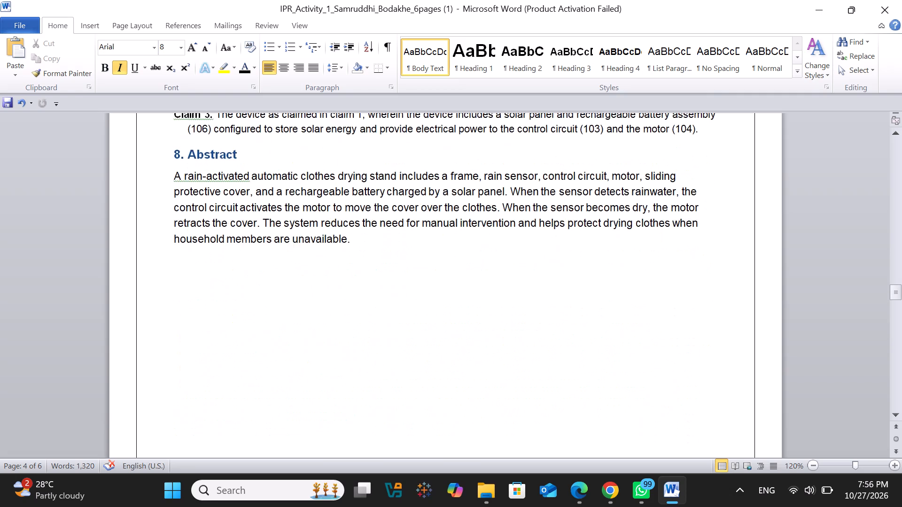
scroll(490, 367, "down", 5)
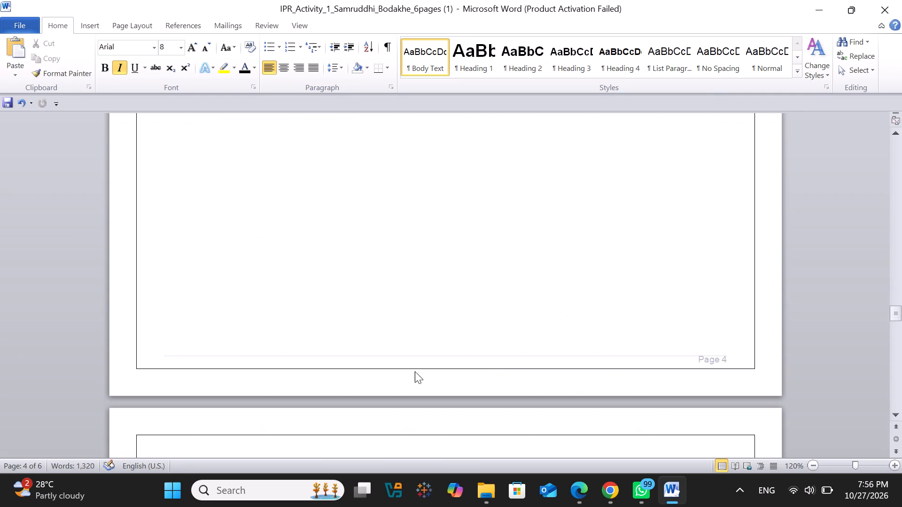
scroll(446, 364, "down", 6)
scroll(446, 364, "up", 1)
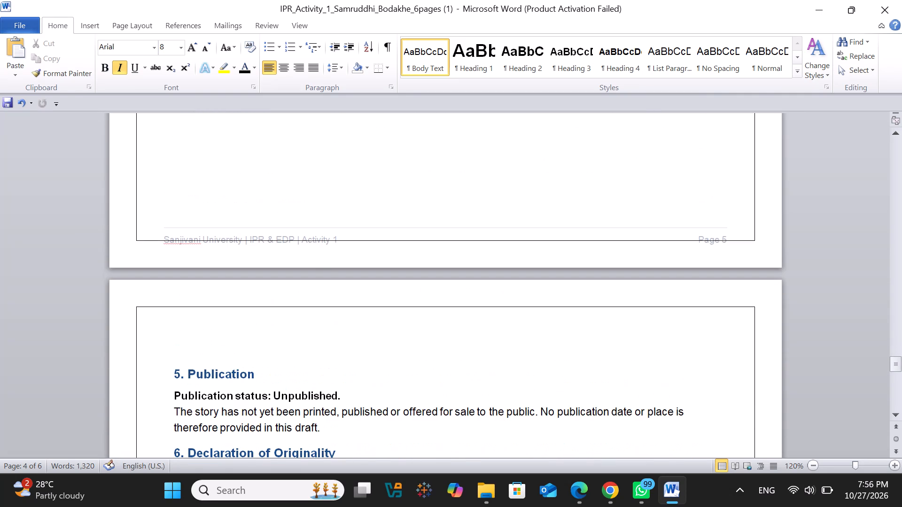
triple_click(283, 238)
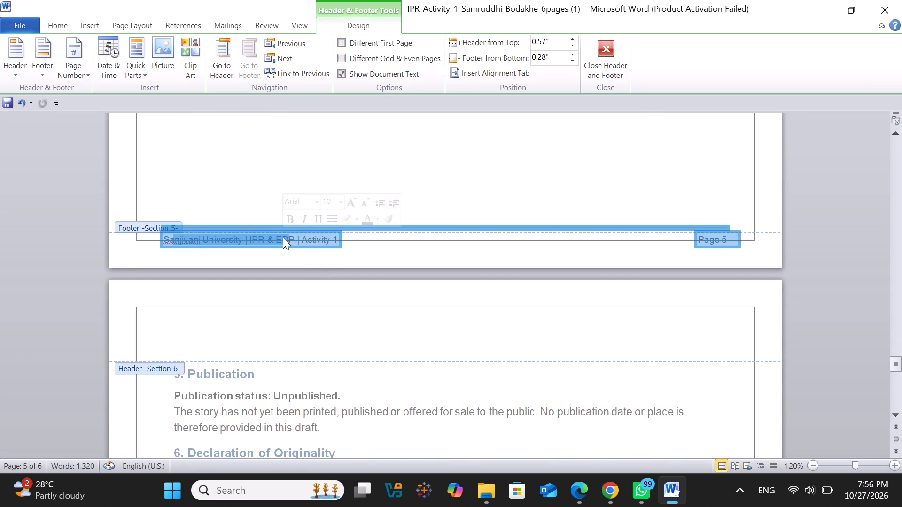
left_click(269, 245)
left_click(274, 239)
key("ctrl+a")
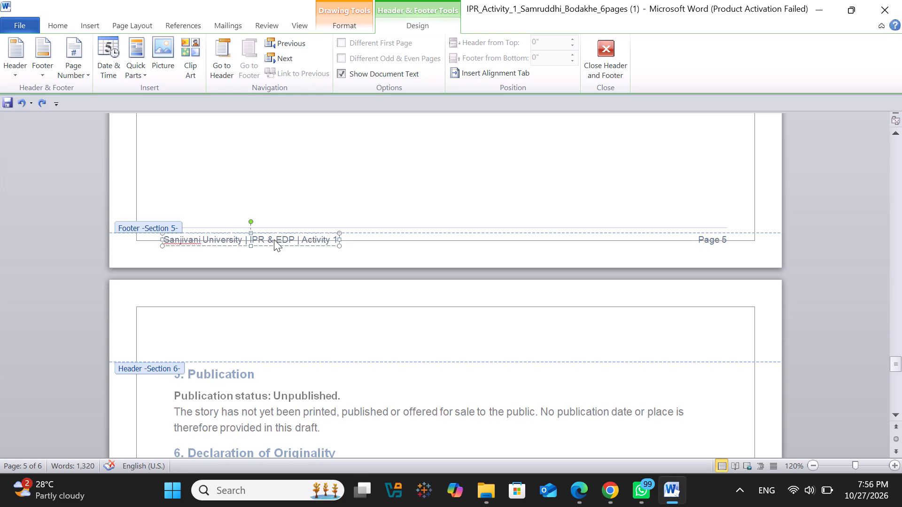
key("backslash")
key("BackSpace")
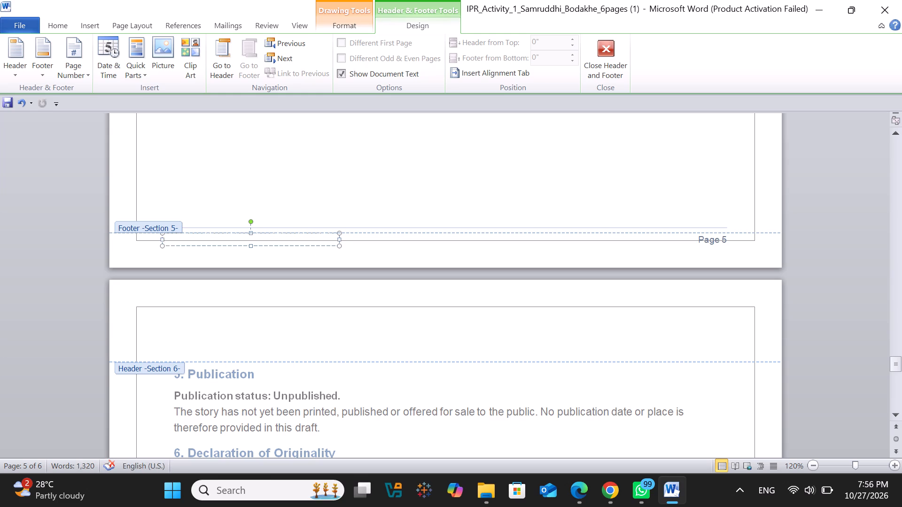
left_click(377, 261)
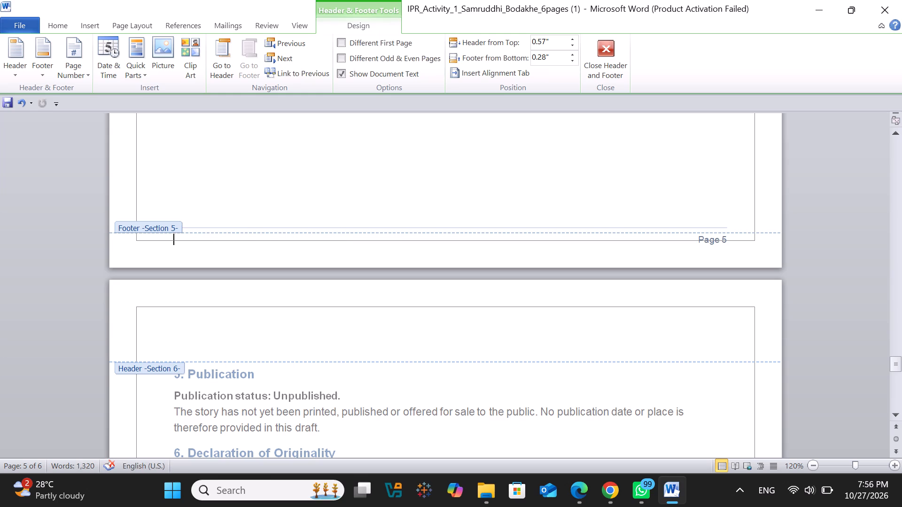
Extend the "Page 5" footer text box upward so its label clears the page border, and return to the body.
double_click(715, 244)
left_click(715, 244)
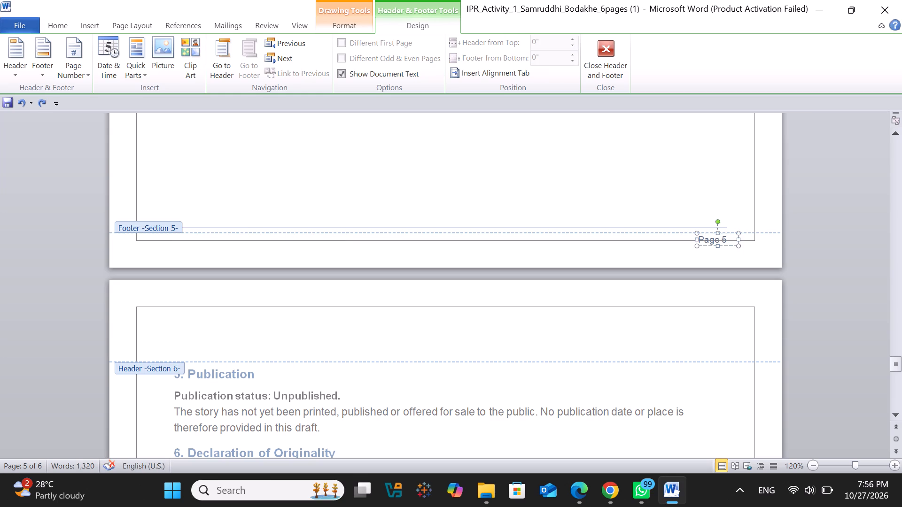
left_click_drag(717, 232, 716, 225)
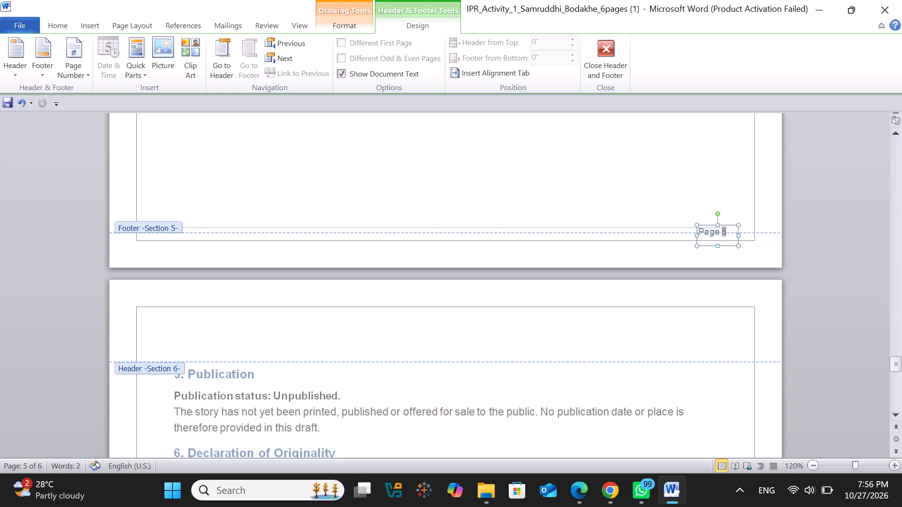
left_click(646, 287)
double_click(567, 189)
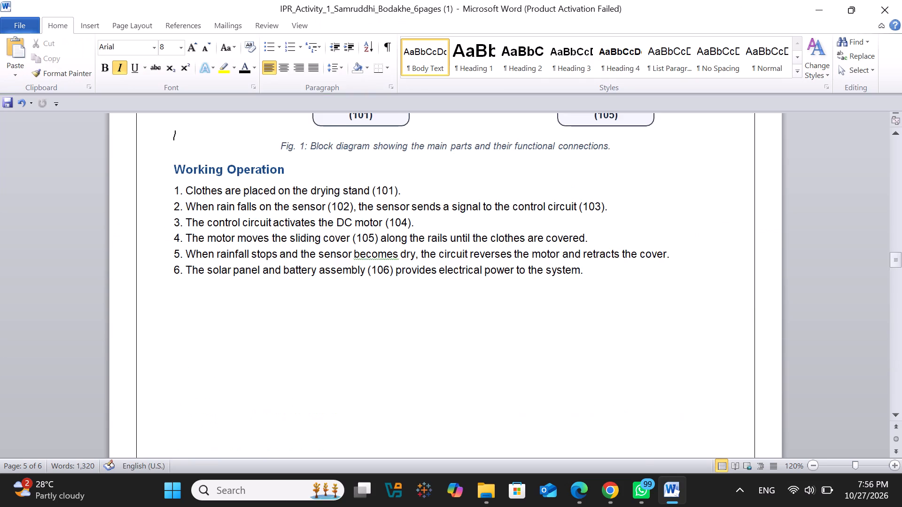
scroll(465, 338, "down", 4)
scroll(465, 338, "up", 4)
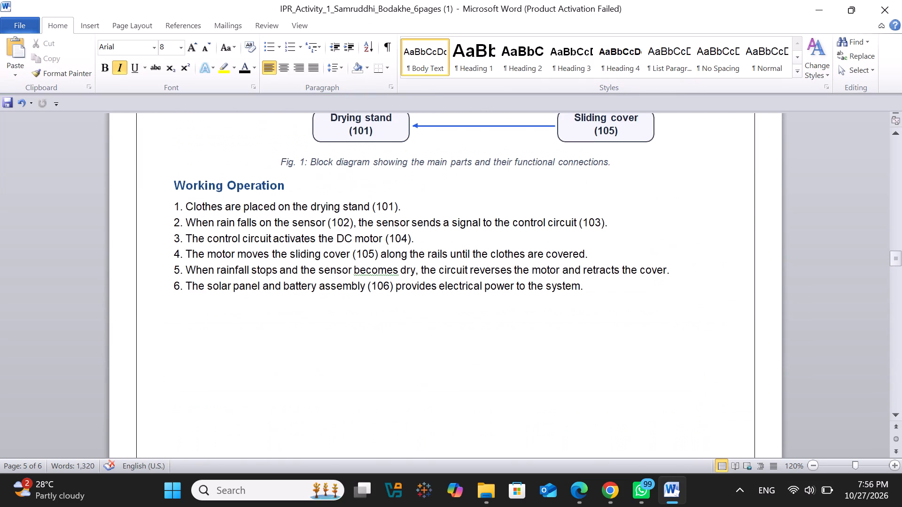
Delete the "Sanjivani University | IPR & EDP | Activity 1" text from its text box in the page 6 footer.
scroll(465, 338, "down", 13)
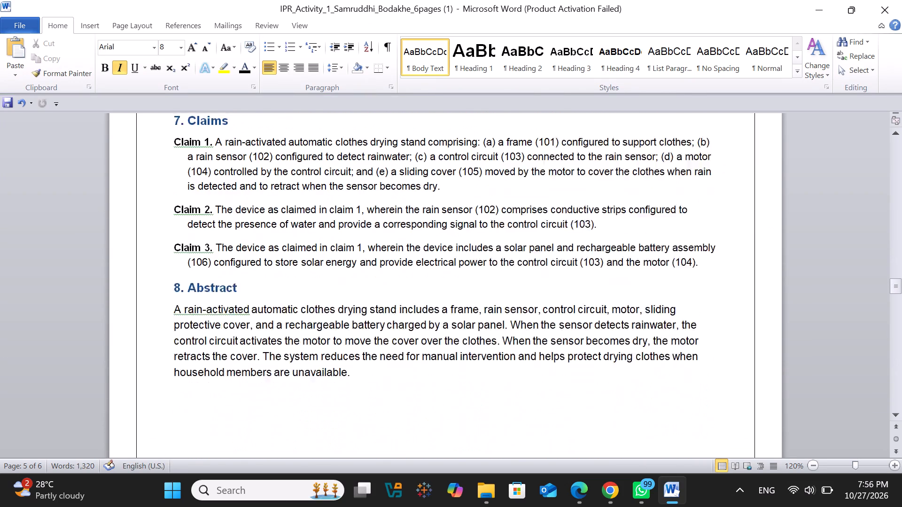
scroll(465, 338, "down", 6)
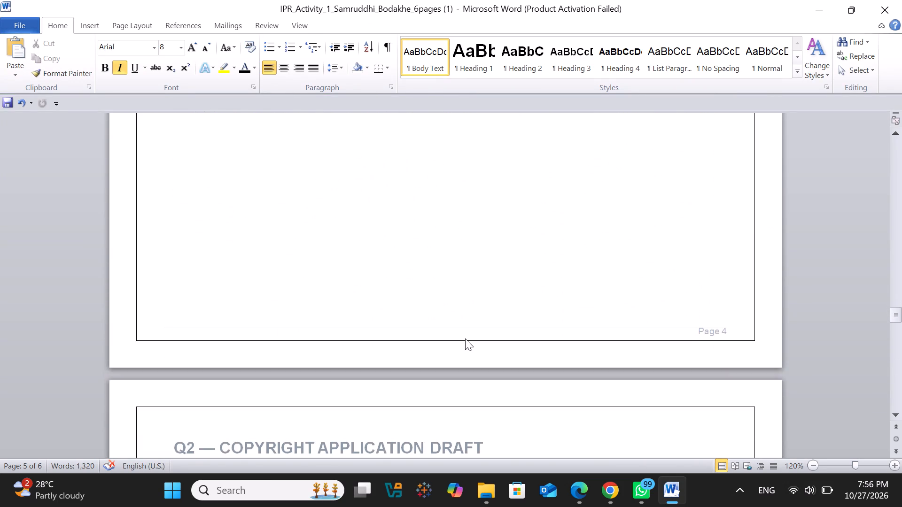
scroll(465, 338, "down", 18)
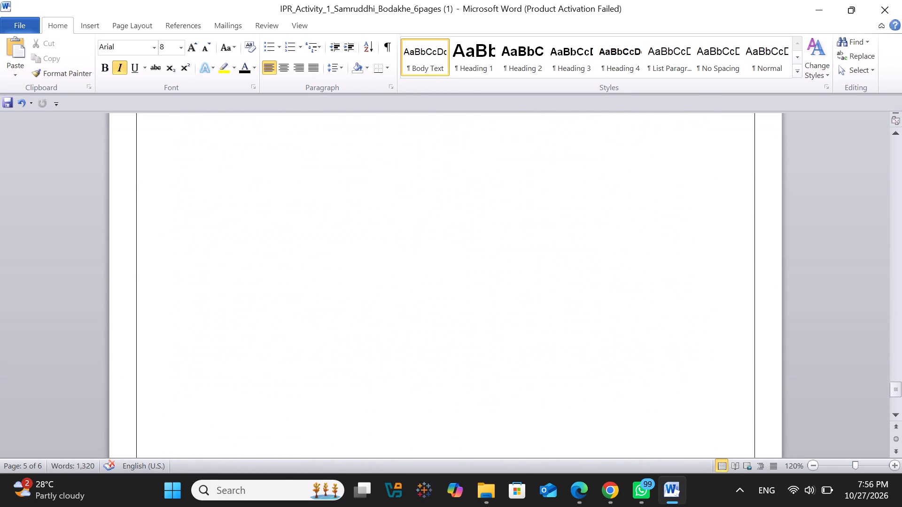
scroll(465, 338, "down", 5)
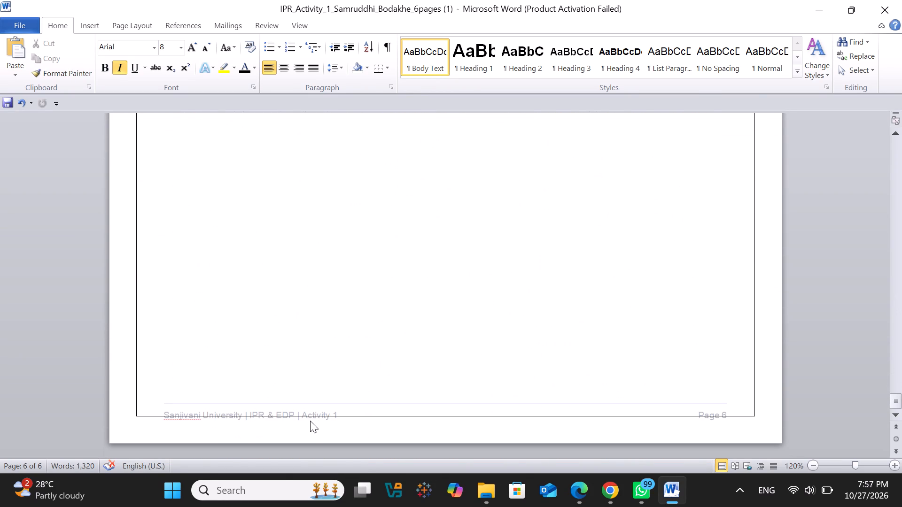
triple_click(309, 413)
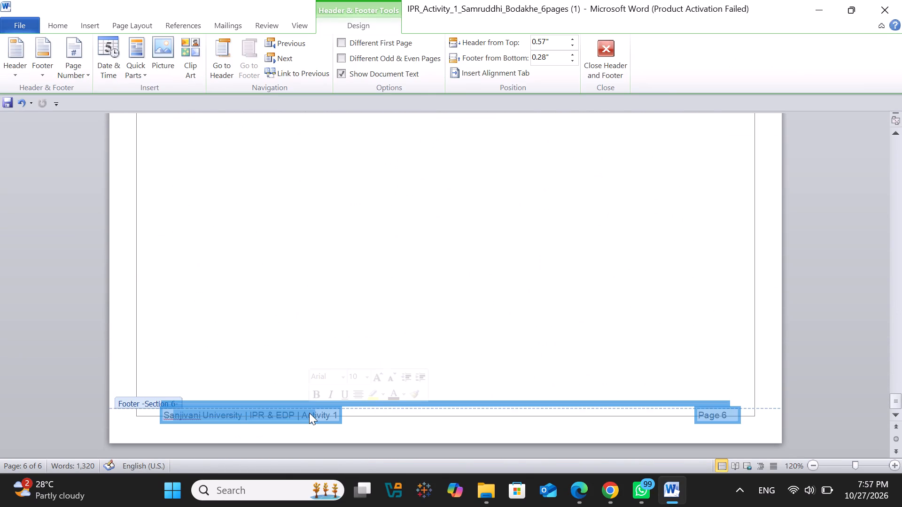
left_click(309, 413)
key("ctrl+a")
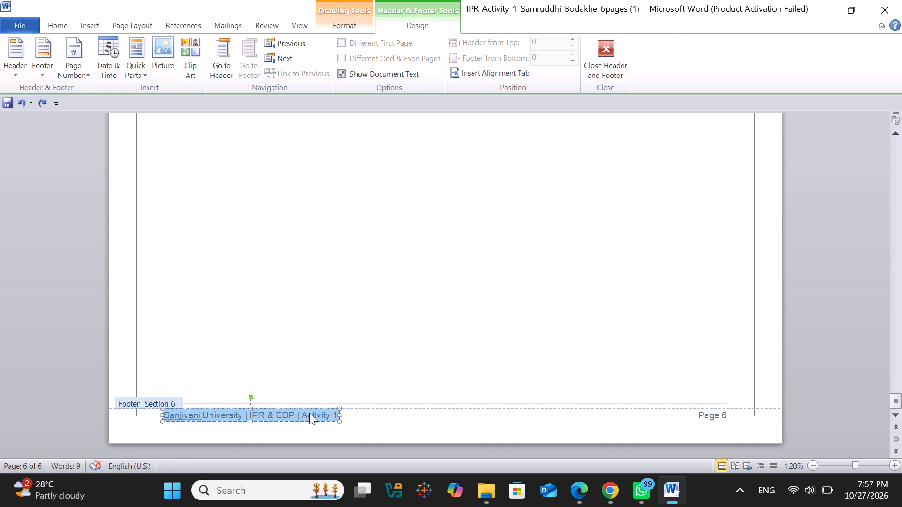
key("BackSpace")
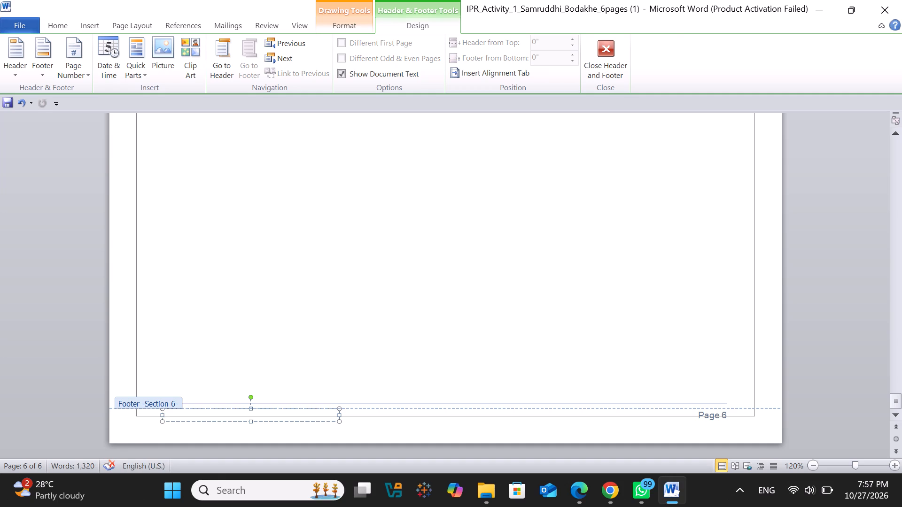
Extend the "Page 6" footer text box upward so its label clears the page border, and return to the body.
left_click(702, 418)
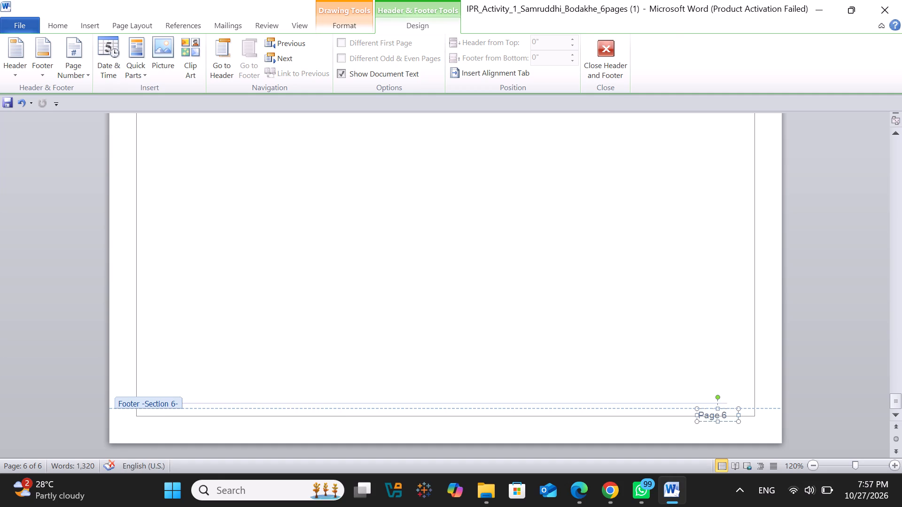
left_click_drag(718, 409, 717, 403)
left_click(598, 340)
double_click(598, 340)
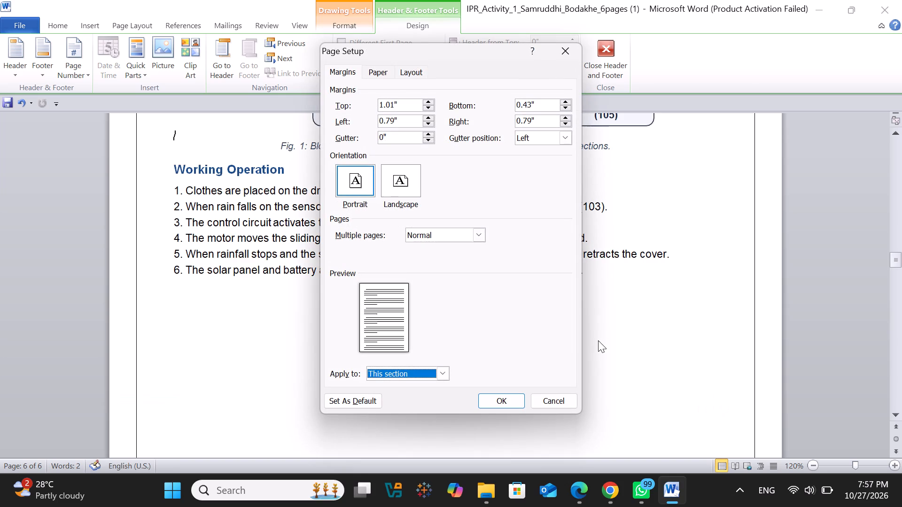
left_click(689, 338)
left_click(486, 404)
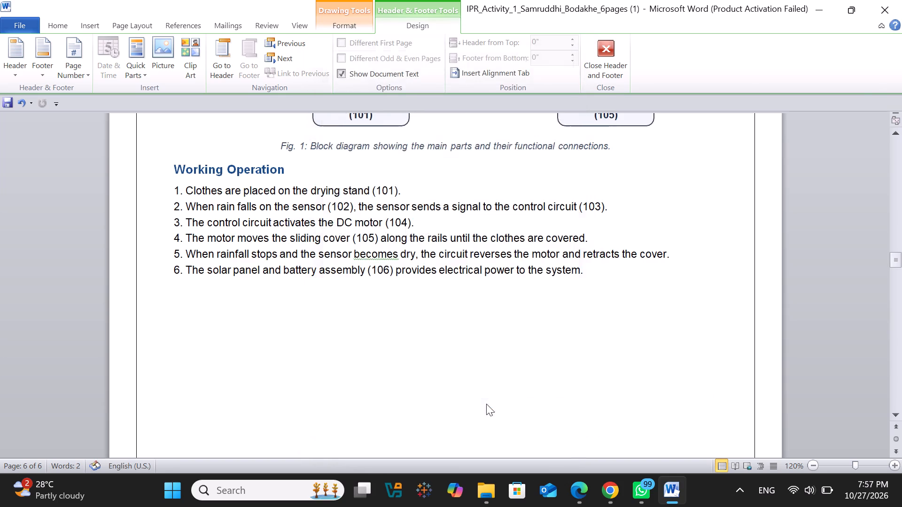
Review the document from the cover page through the last page, examining the borders, footer labels and text layout.
scroll(486, 404, "down", 10)
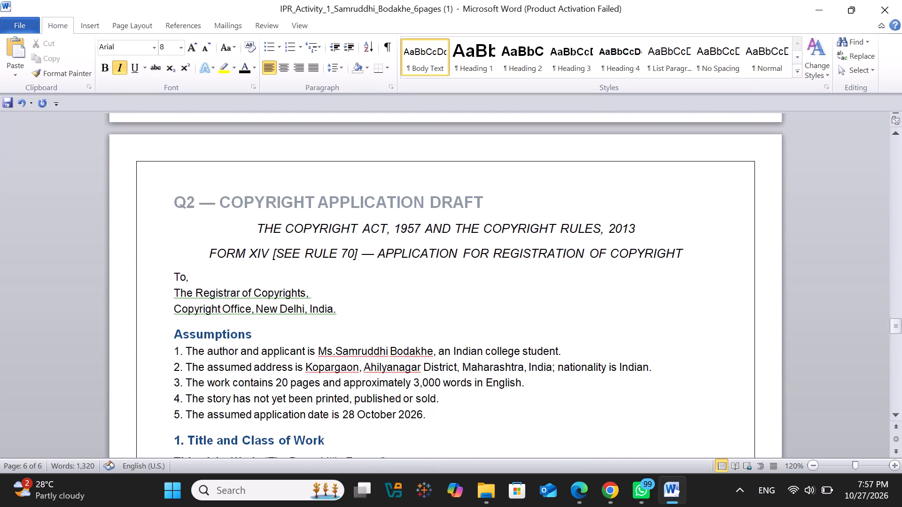
scroll(486, 404, "up", 19)
scroll(486, 404, "up", 5)
scroll(486, 404, "down", 3)
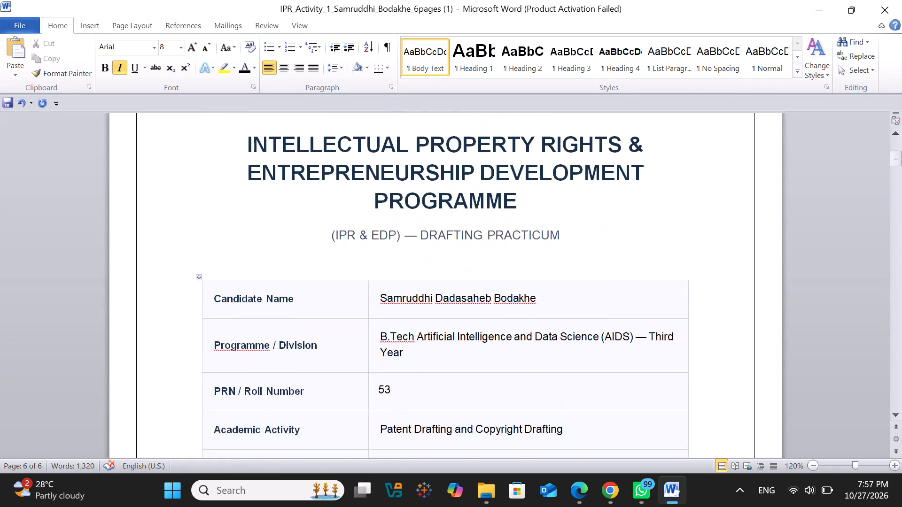
scroll(486, 404, "down", 9)
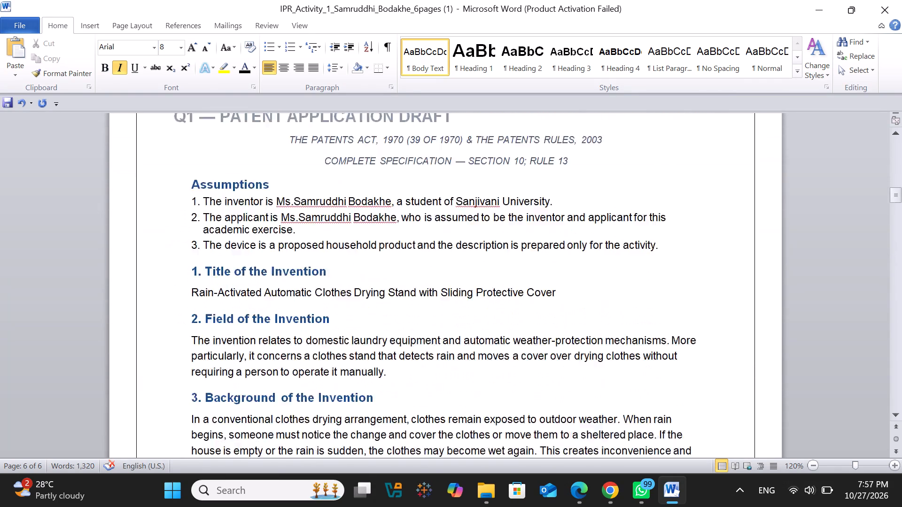
scroll(486, 404, "down", 8)
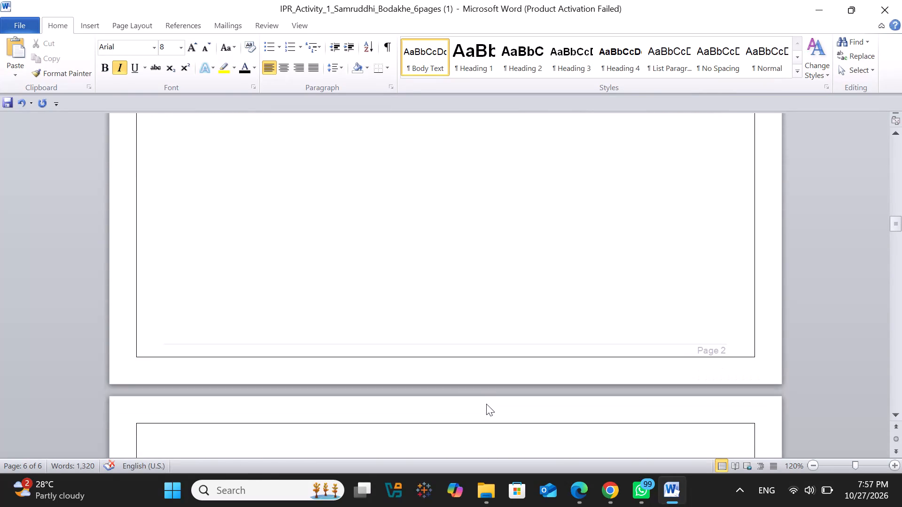
scroll(486, 404, "down", 7)
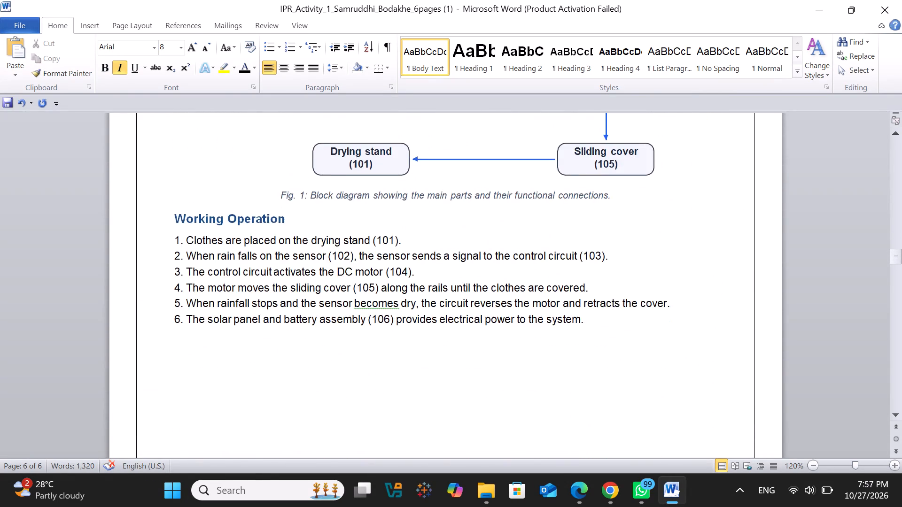
scroll(486, 404, "down", 10)
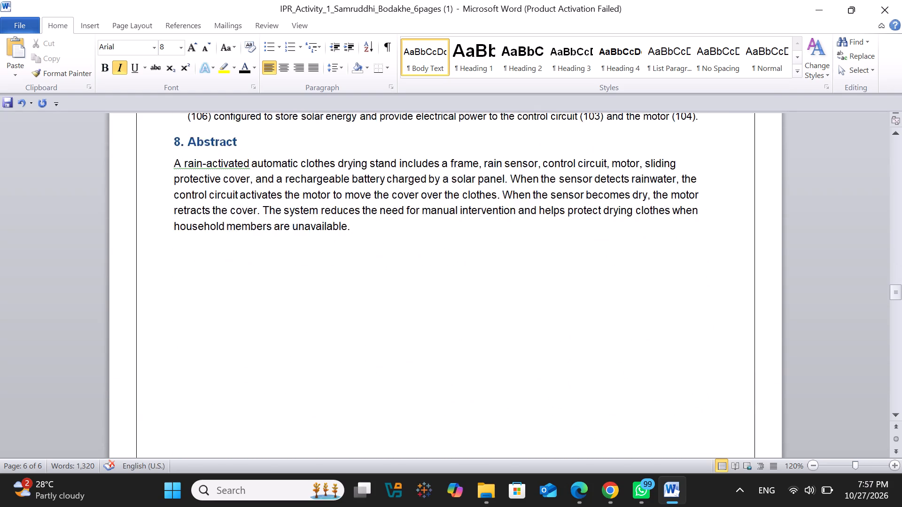
scroll(486, 404, "down", 6)
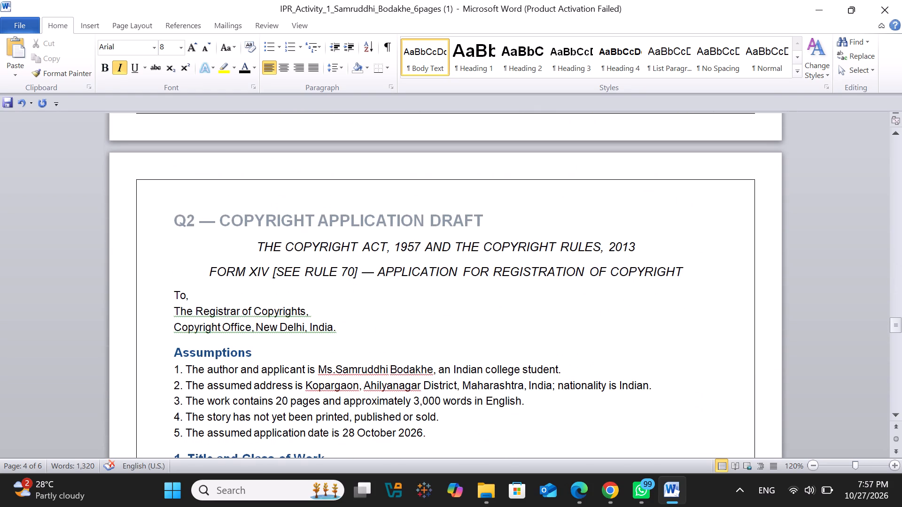
scroll(454, 305, "down", 4)
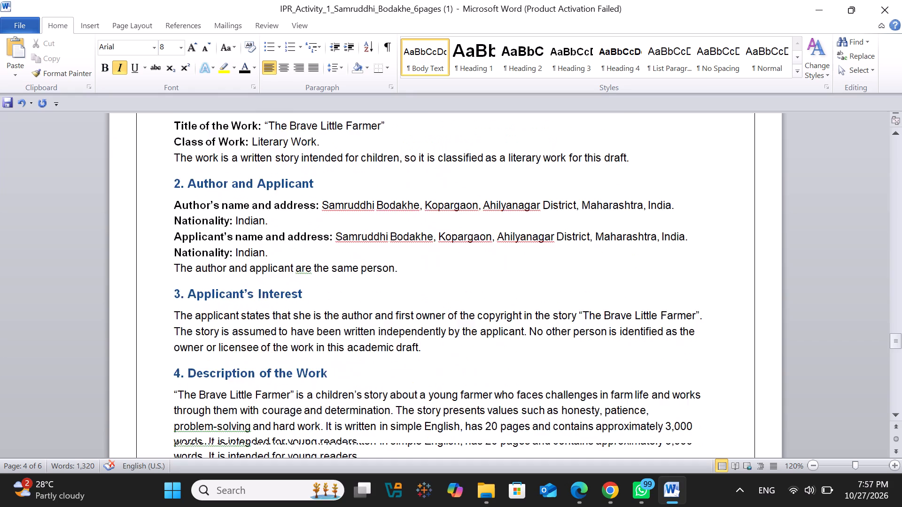
scroll(454, 305, "down", 11)
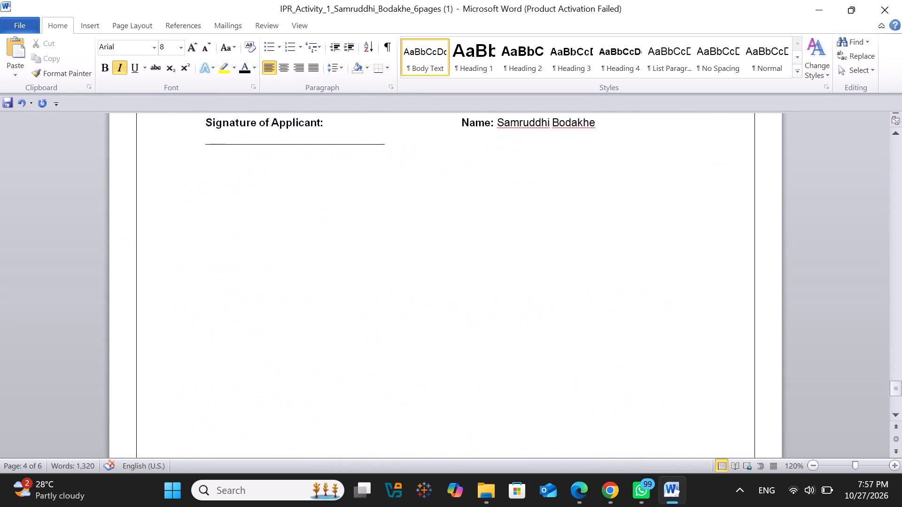
Select the applicant's "Name:" entry beside the signature line below the Declaration of Originality on page 6.
scroll(454, 305, "up", 2)
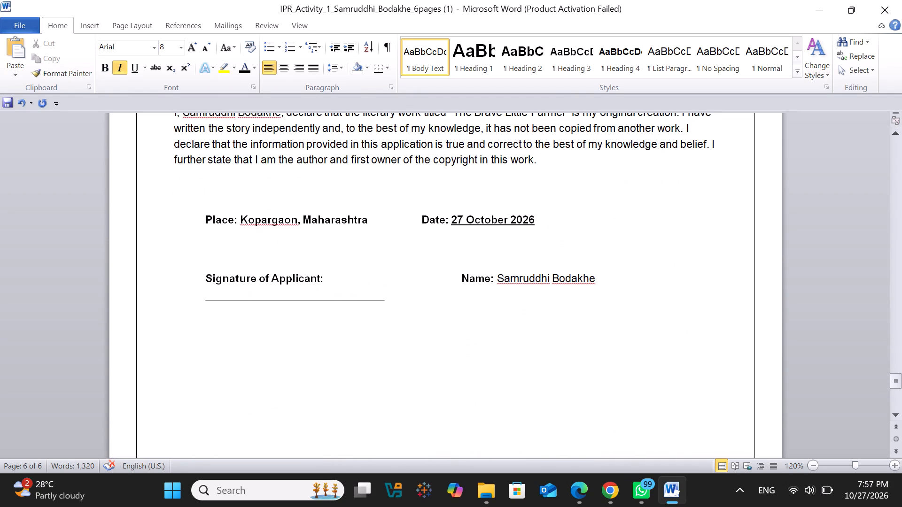
scroll(454, 305, "up", 1)
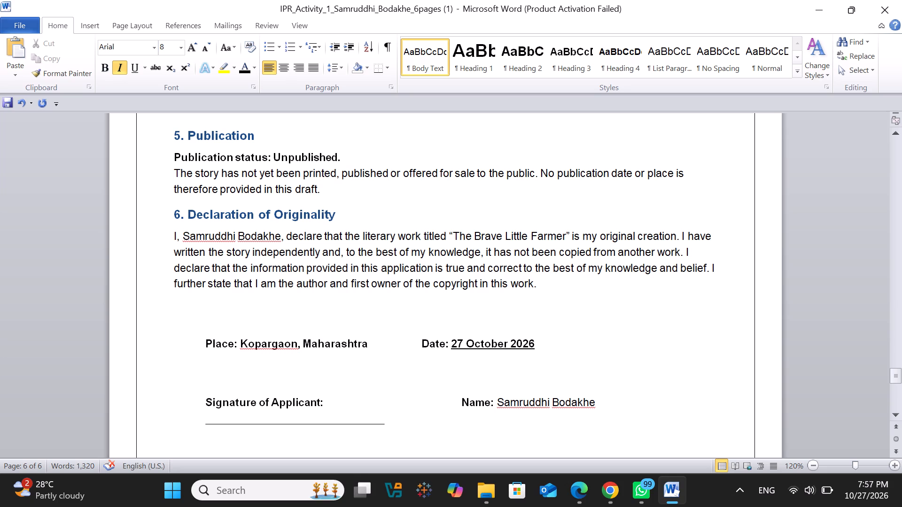
left_click_drag(603, 401, 445, 399)
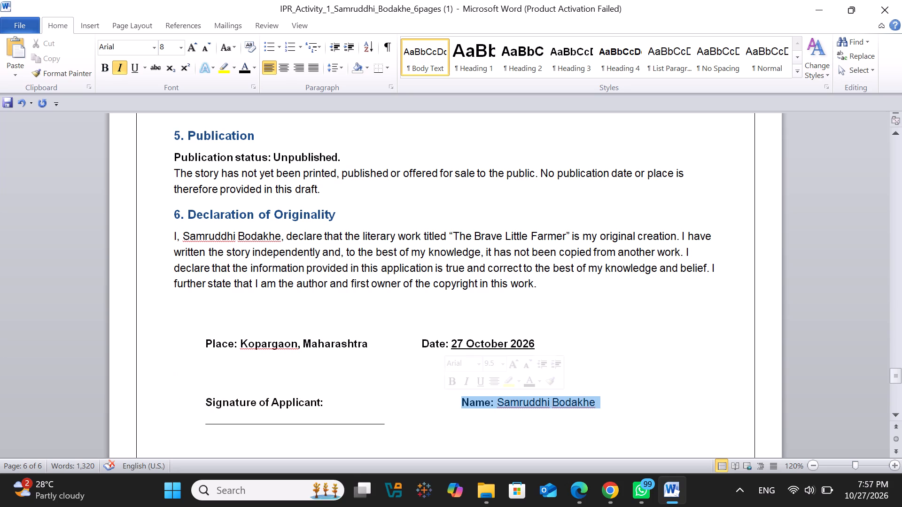
key("ctrl+c")
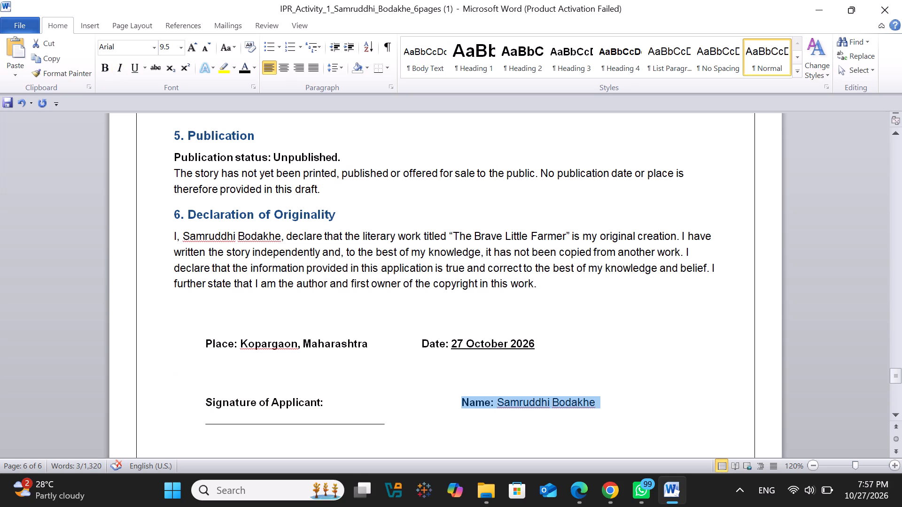
left_click(202, 341)
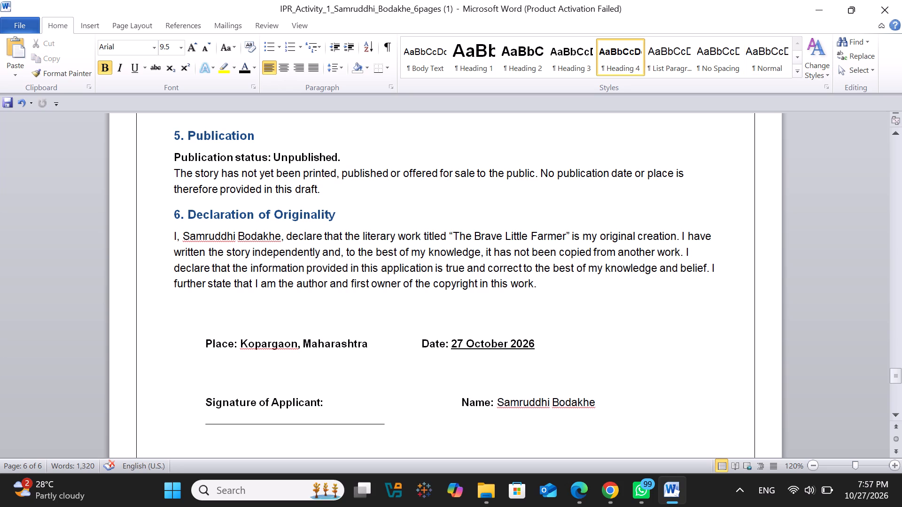
left_click_drag(202, 341, 393, 340)
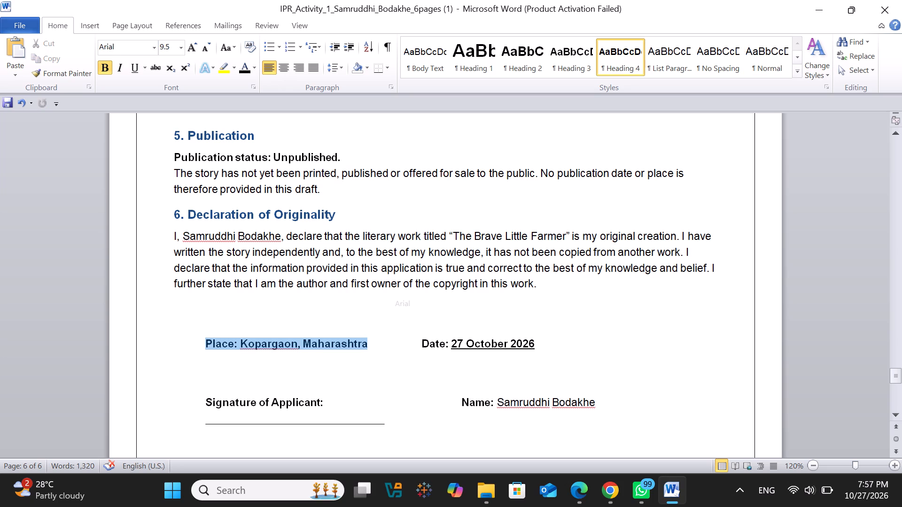
key("BackSpace")
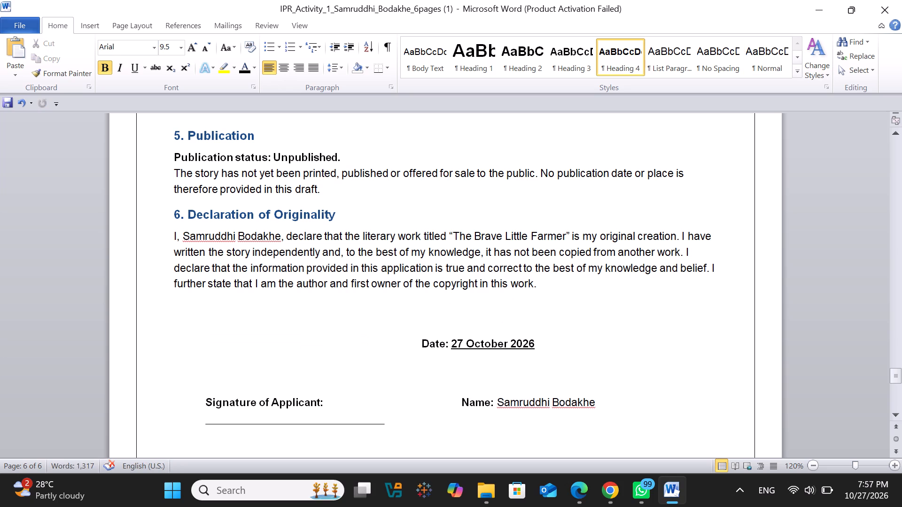